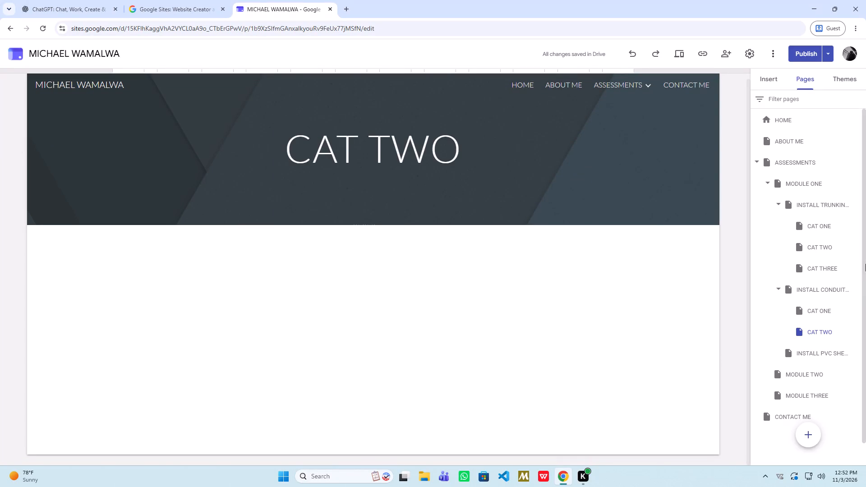
Add a subpage named CAT THREE under the INSTALL CONDUIT page of MODULE ONE.
{"action": "left_click", "coordinate": [857, 287]}
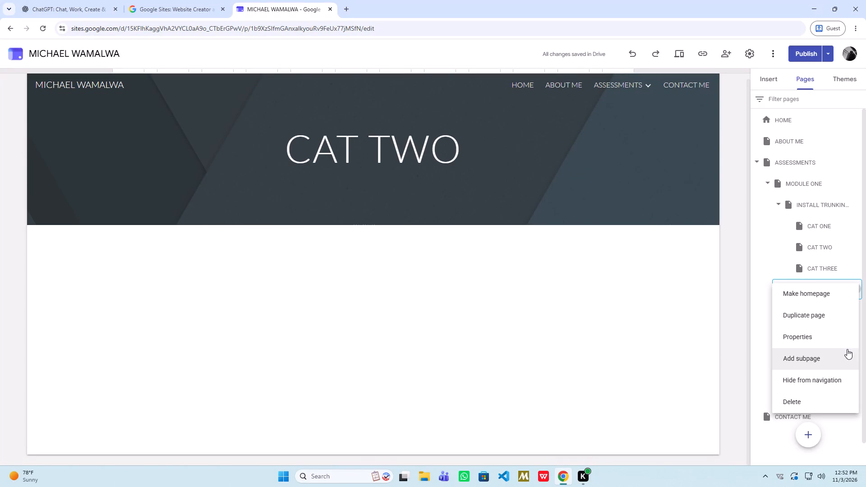
{"action": "left_click", "coordinate": [847, 349]}
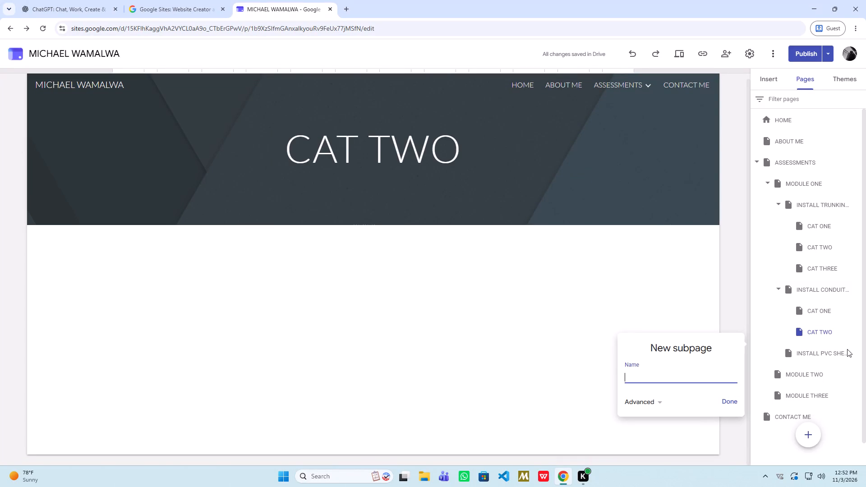
{"action": "type", "text": "CA"}
{"action": "key", "text": "t"}
{"action": "key", "text": "space"}
{"action": "type", "text": "THREE"}
{"action": "key", "text": "Return"}
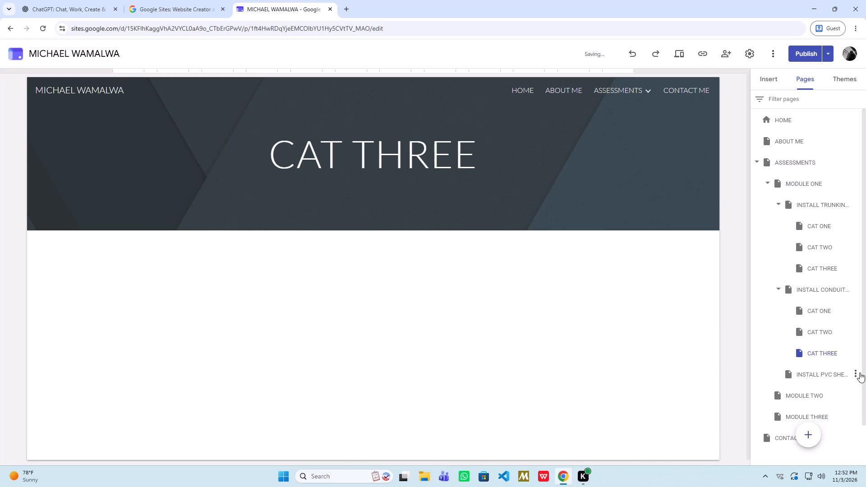
Add a subpage named CAT ONE under the INSTALL PVC SHEATHED page of MODULE ONE.
{"action": "left_click", "coordinate": [860, 372]}
{"action": "left_click", "coordinate": [829, 402]}
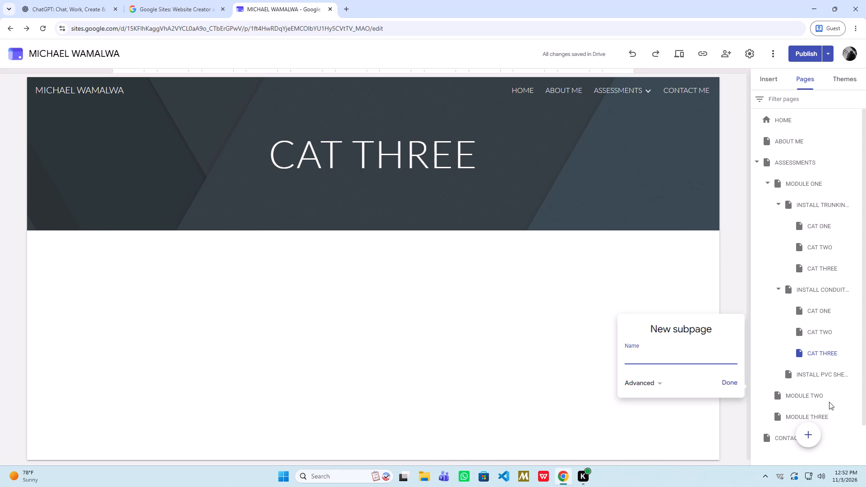
{"action": "type", "text": "CAT"}
{"action": "key", "text": "space"}
{"action": "type", "text": "ONE"}
{"action": "key", "text": "Return"}
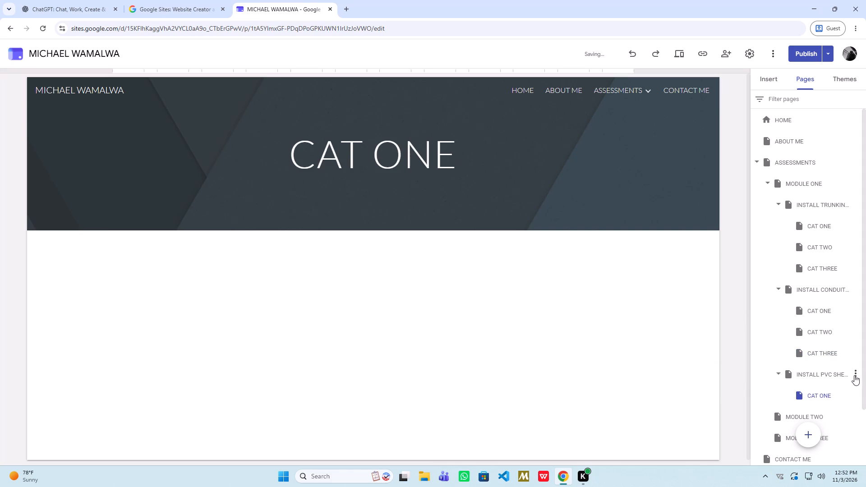
Add a subpage named CAT TWO under the INSTALL PVC SHEATHED page.
{"action": "left_click", "coordinate": [854, 375]}
{"action": "left_click", "coordinate": [833, 410]}
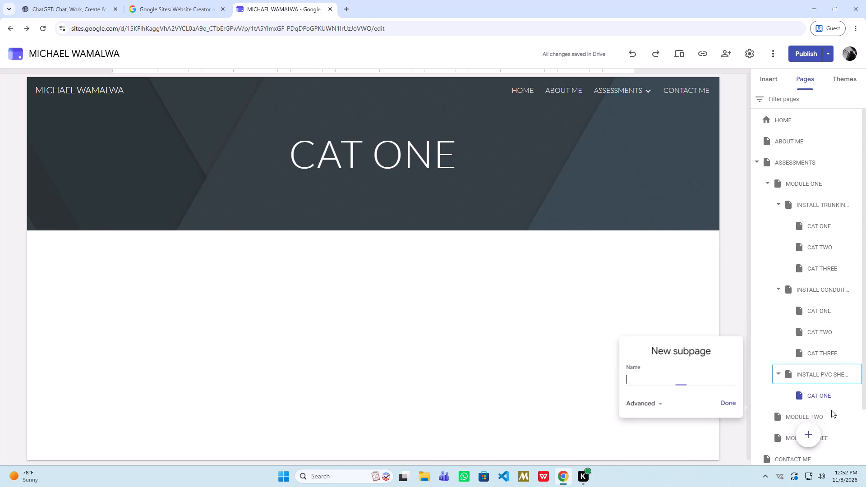
{"action": "type", "text": "CATV TWO"}
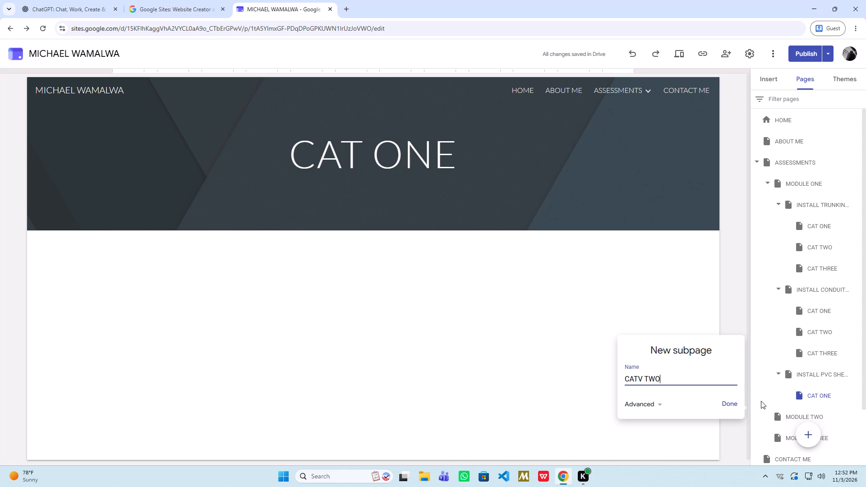
{"action": "left_click", "coordinate": [644, 377]}
{"action": "key", "text": "BackSpace"}
{"action": "key", "text": "BackSpace"}
{"action": "key", "text": "space"}
{"action": "key", "text": "Return"}
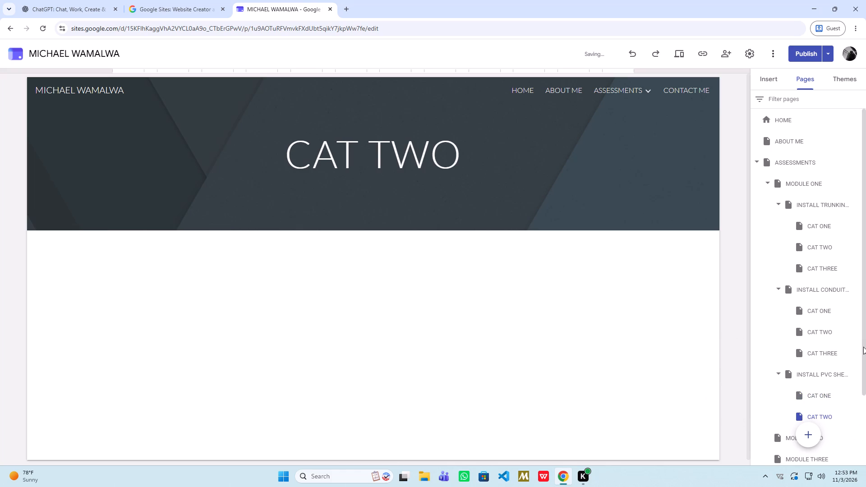
Add a subpage named CAT THREE under the INSTALL PVC SHEATHED page.
{"action": "left_click", "coordinate": [852, 374]}
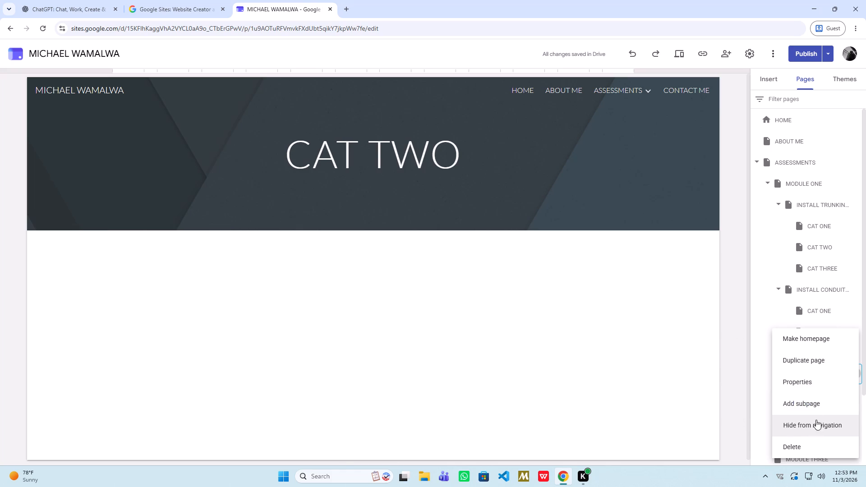
{"action": "left_click", "coordinate": [817, 408]}
{"action": "type", "text": "CAT THREE"}
{"action": "key", "text": "Return"}
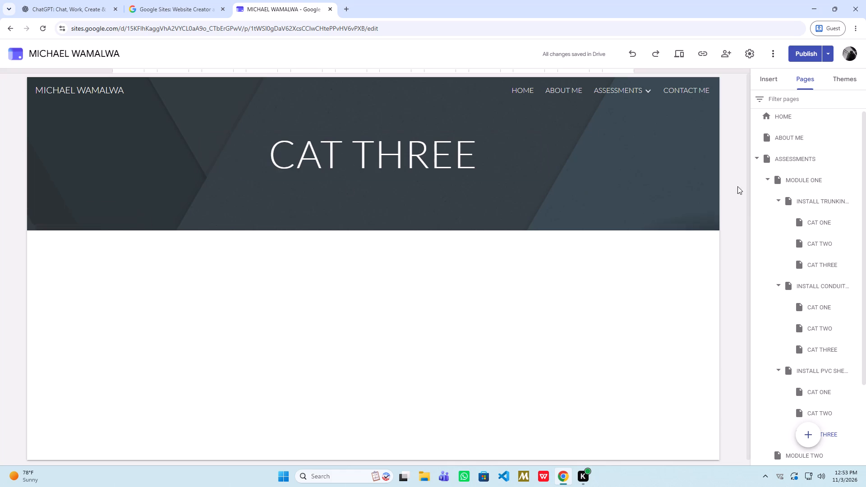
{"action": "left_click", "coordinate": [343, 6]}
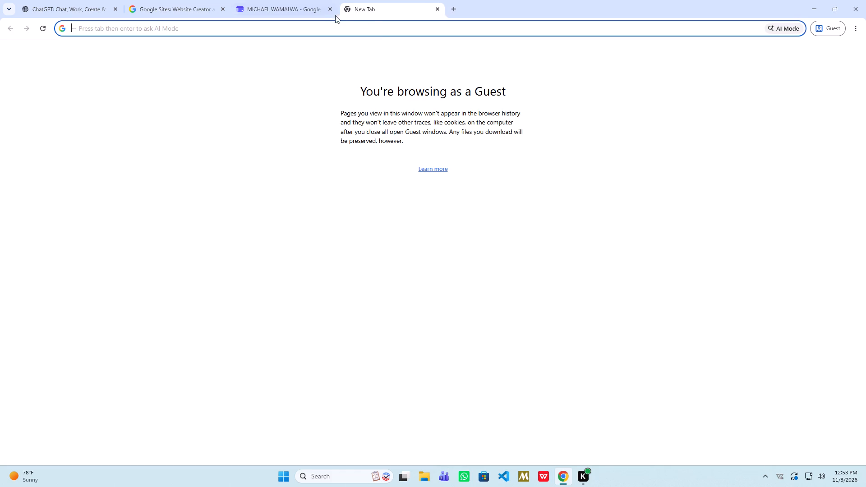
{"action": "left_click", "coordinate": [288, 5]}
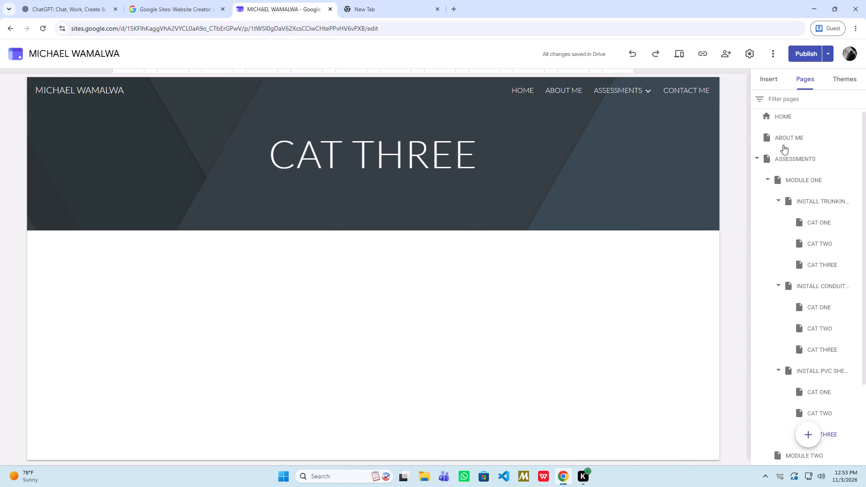
Publish the site with the newly added CAT subpages.
{"action": "left_click", "coordinate": [794, 55]}
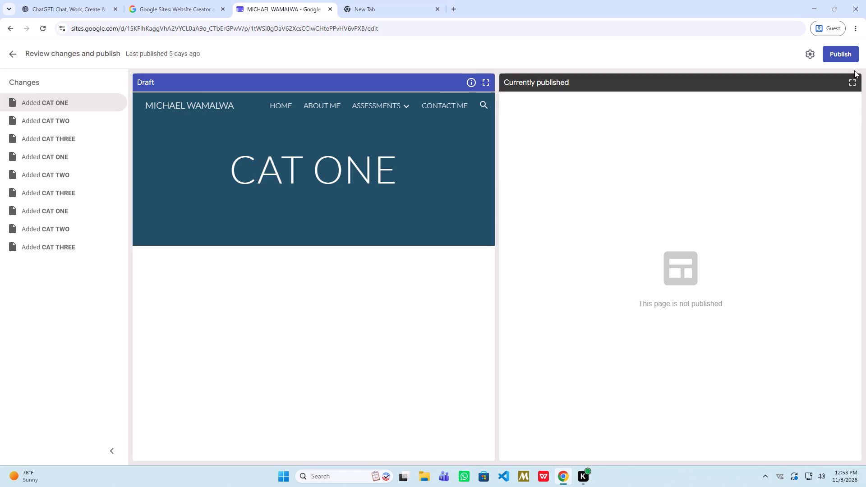
{"action": "left_click", "coordinate": [843, 54]}
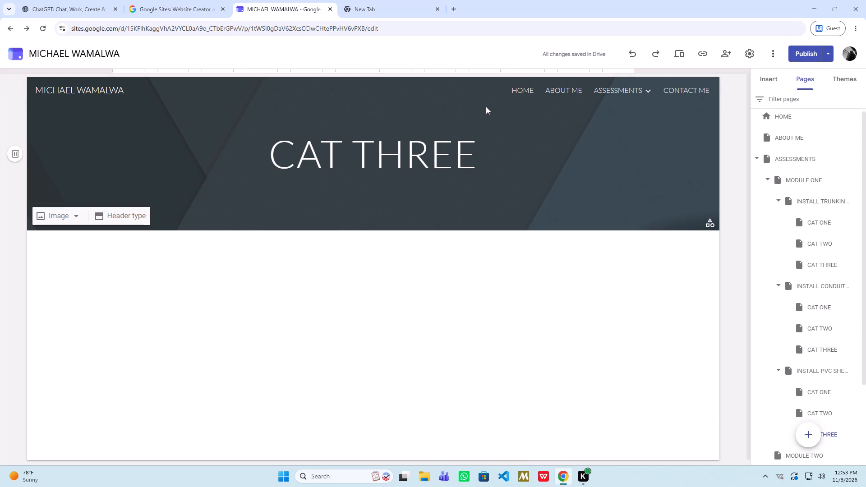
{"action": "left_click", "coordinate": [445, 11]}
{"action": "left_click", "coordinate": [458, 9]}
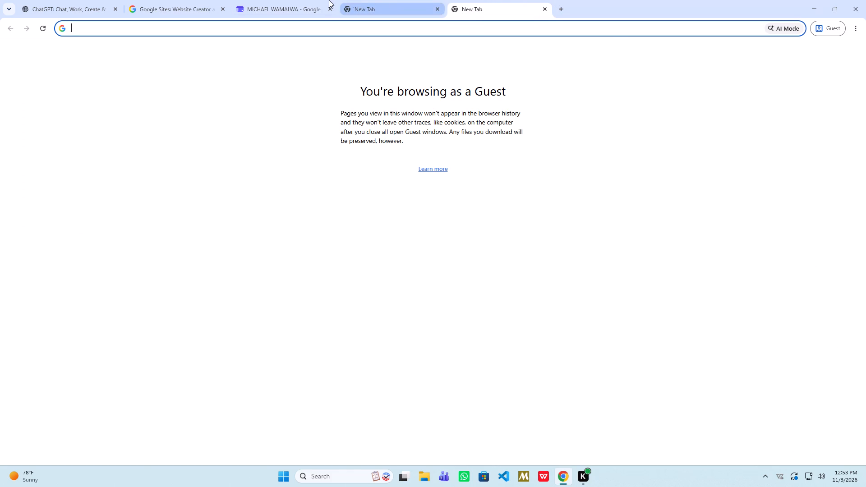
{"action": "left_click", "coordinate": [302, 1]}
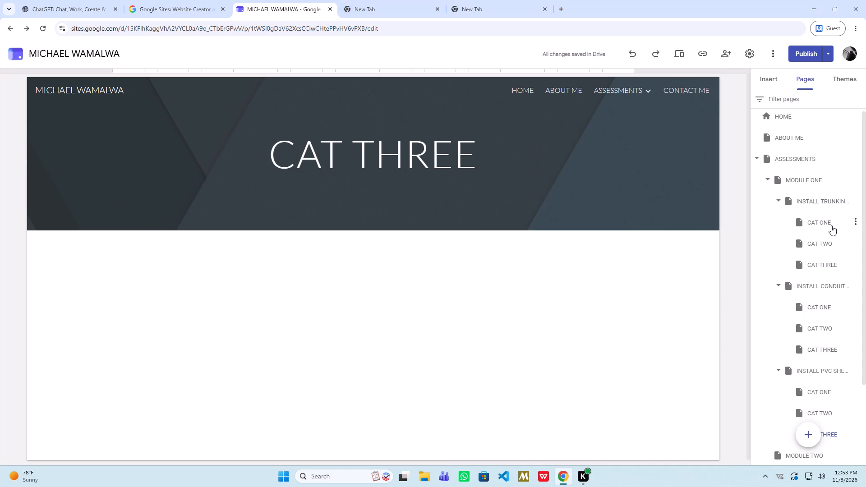
On the CAT ONE page under INSTALL TRUNKING, start inserting from Google Drive and open the MODULE 1 folder inside michael eportfolio.
{"action": "left_click", "coordinate": [831, 223]}
{"action": "left_click", "coordinate": [832, 222]}
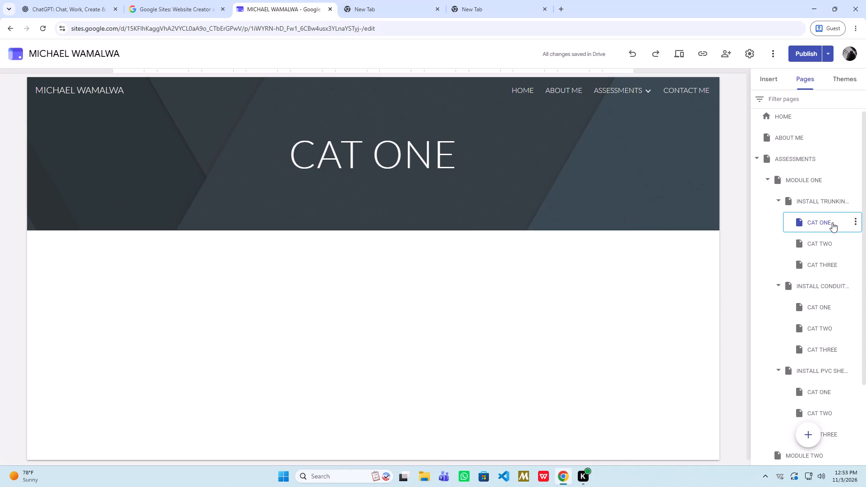
{"action": "left_click", "coordinate": [777, 80]}
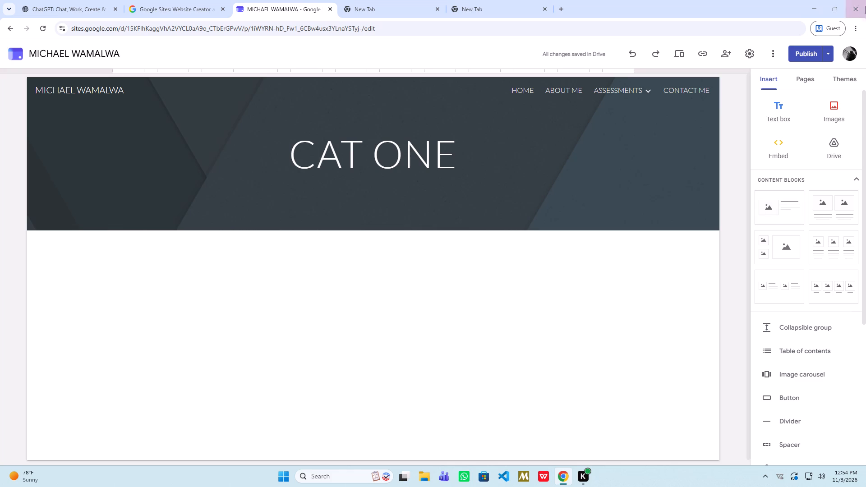
{"action": "double_click", "coordinate": [838, 141]}
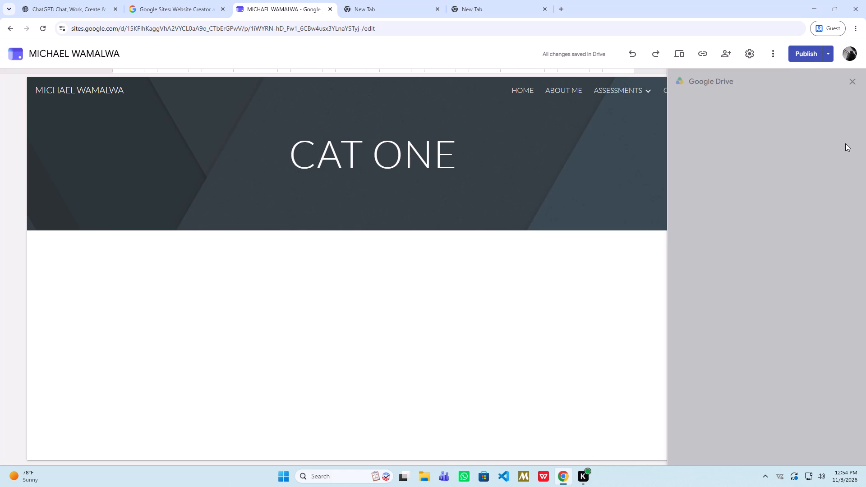
{"action": "scroll", "coordinate": [783, 156], "scroll_direction": "down", "scroll_amount": 1}
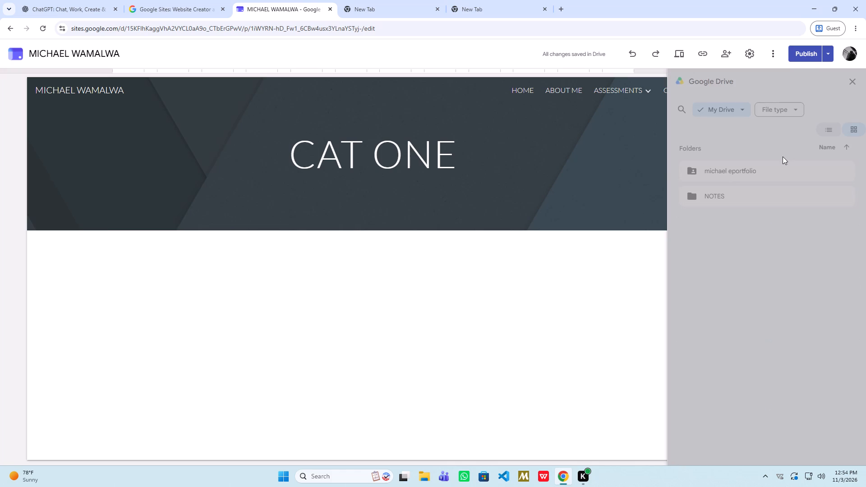
{"action": "scroll", "coordinate": [783, 156], "scroll_direction": "down", "scroll_amount": 1}
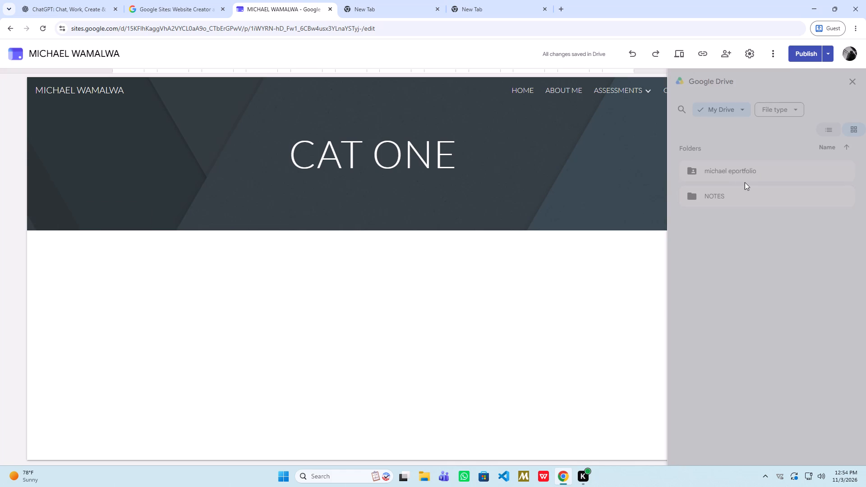
{"action": "left_click", "coordinate": [745, 182]}
{"action": "double_click", "coordinate": [741, 177]}
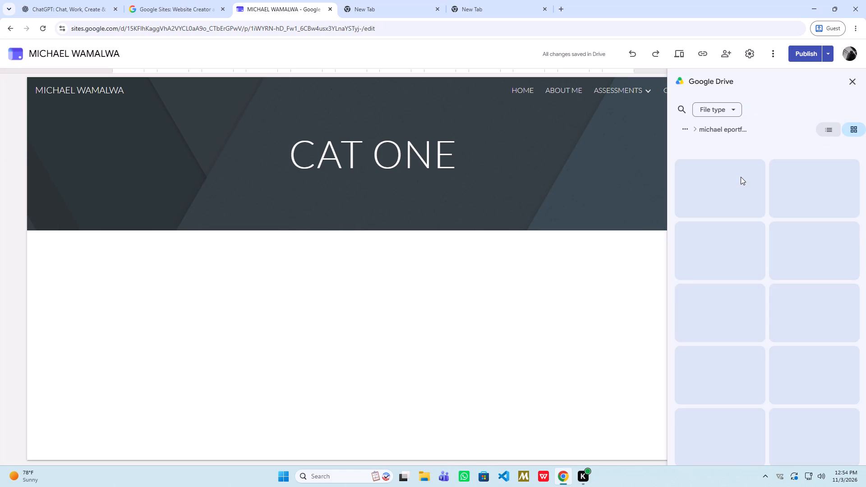
{"action": "left_click", "coordinate": [741, 177]}
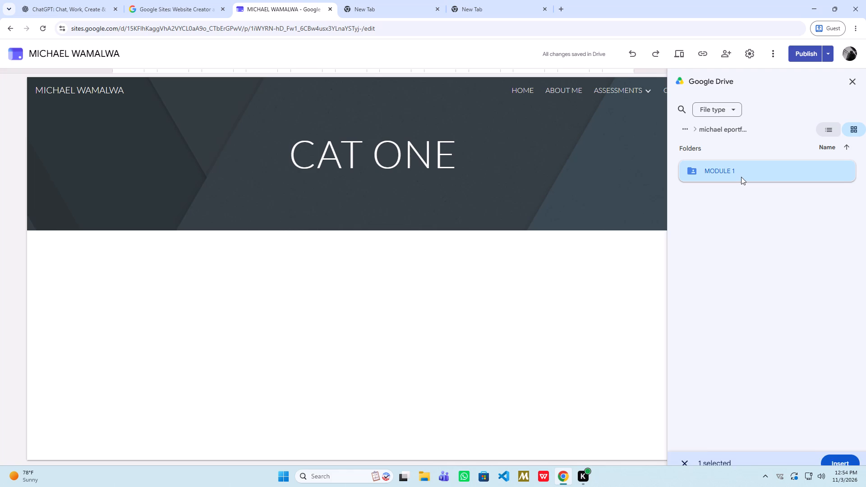
{"action": "double_click", "coordinate": [741, 177]}
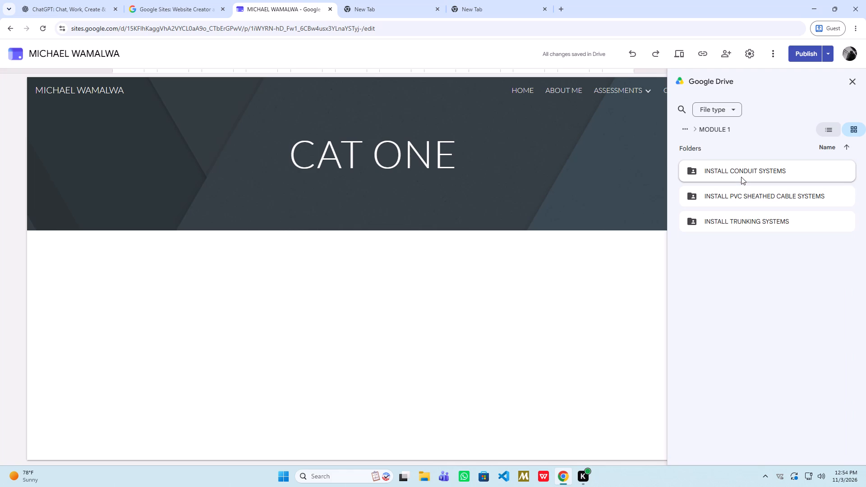
Look through the files in the INSTALL CONDUIT SYSTEMS folder and return to the MODULE 1 folder.
{"action": "double_click", "coordinate": [741, 177]}
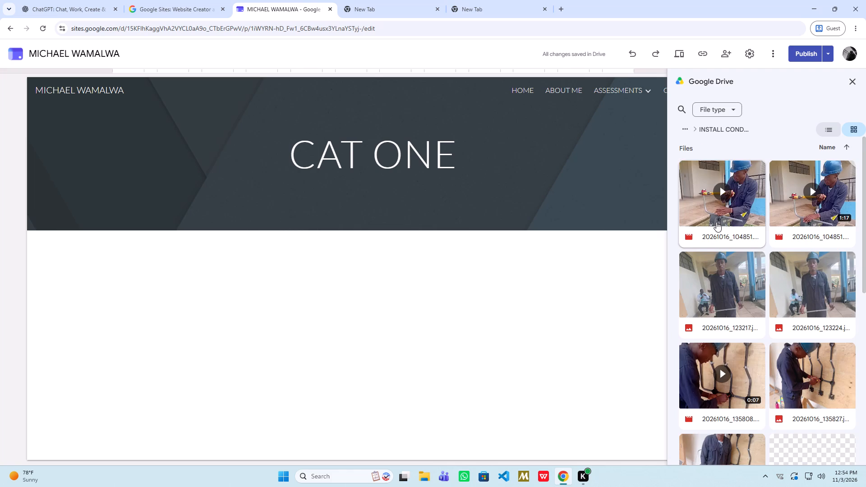
{"action": "scroll", "coordinate": [716, 222], "scroll_direction": "down", "scroll_amount": 5}
{"action": "scroll", "coordinate": [716, 222], "scroll_direction": "up", "scroll_amount": 4}
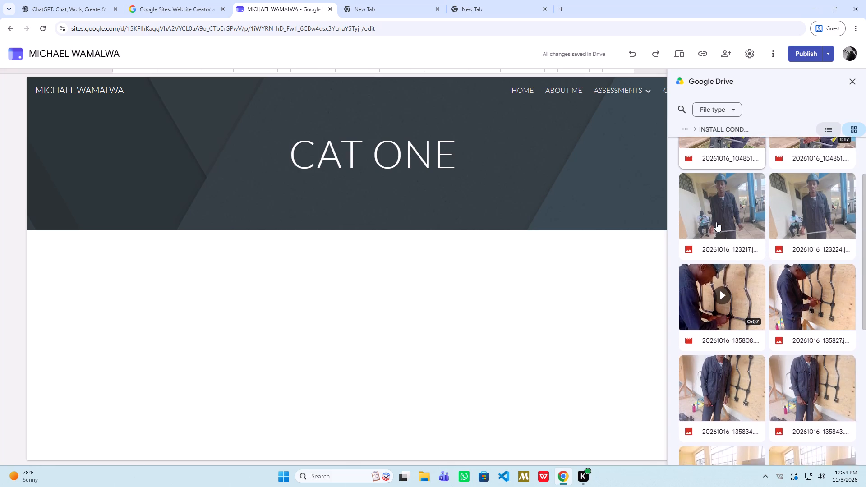
{"action": "scroll", "coordinate": [716, 222], "scroll_direction": "up", "scroll_amount": 3}
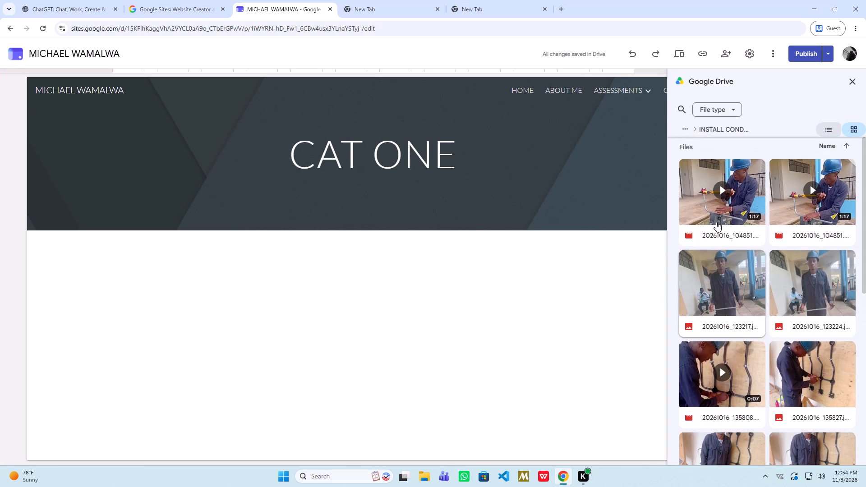
{"action": "left_click", "coordinate": [700, 130]}
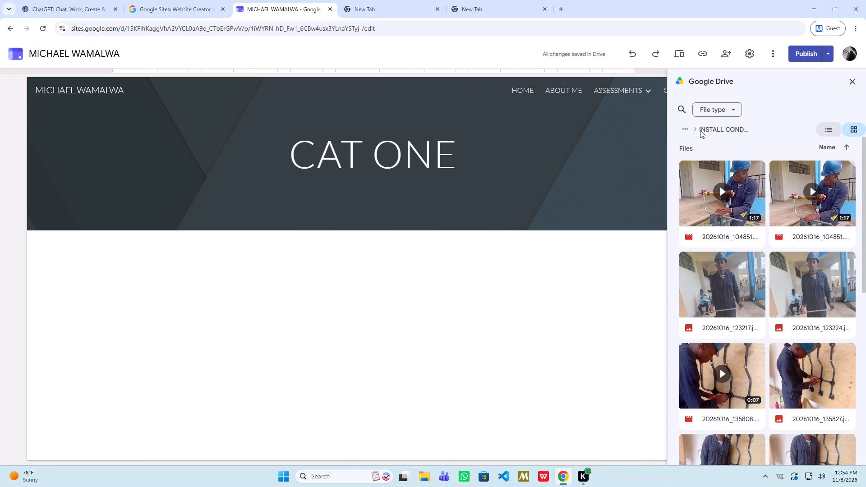
{"action": "left_click", "coordinate": [686, 126]}
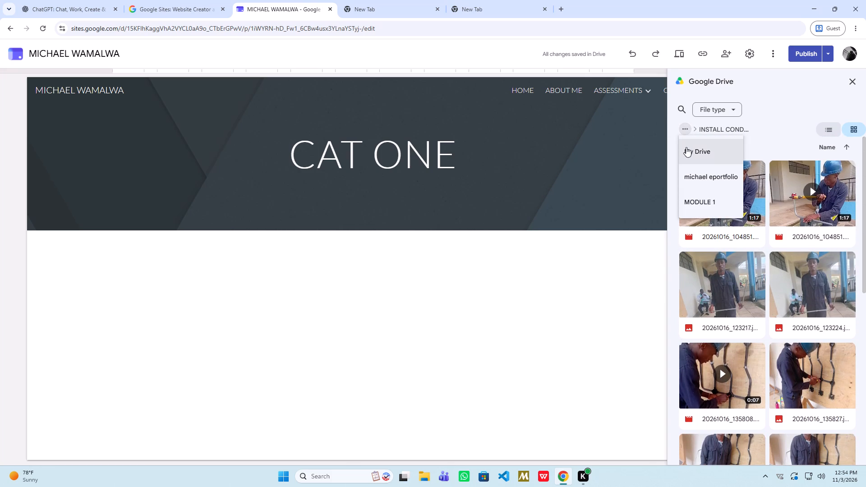
{"action": "left_click", "coordinate": [696, 197]}
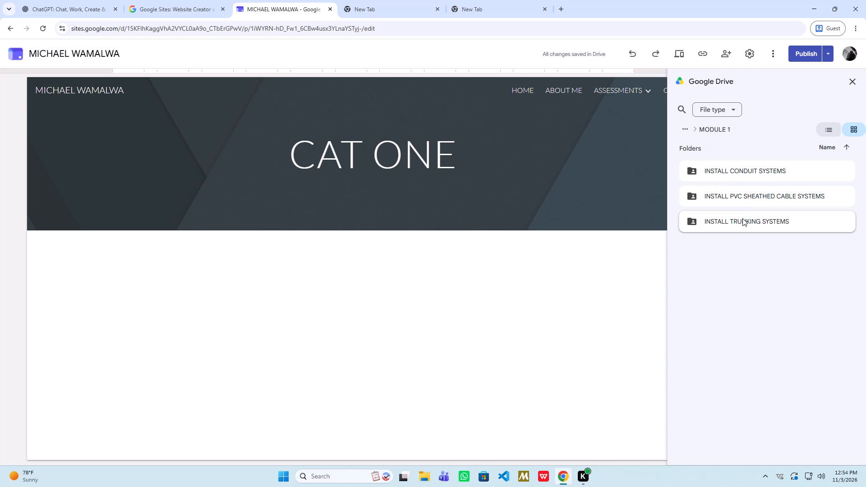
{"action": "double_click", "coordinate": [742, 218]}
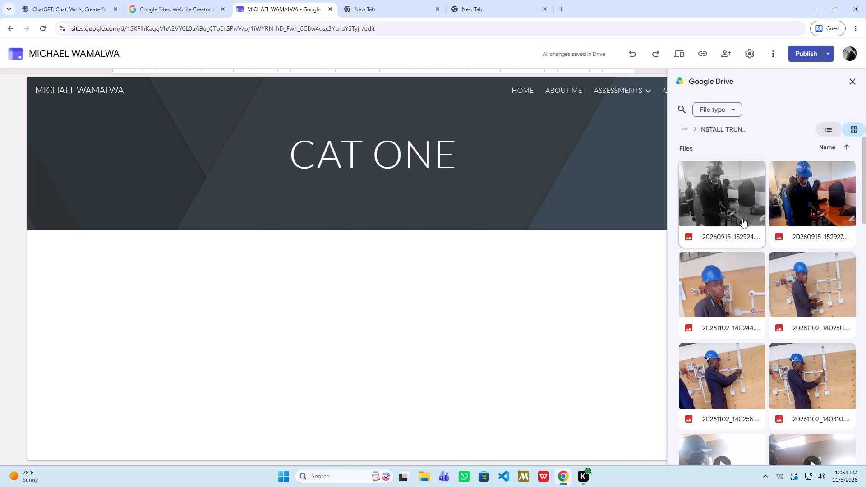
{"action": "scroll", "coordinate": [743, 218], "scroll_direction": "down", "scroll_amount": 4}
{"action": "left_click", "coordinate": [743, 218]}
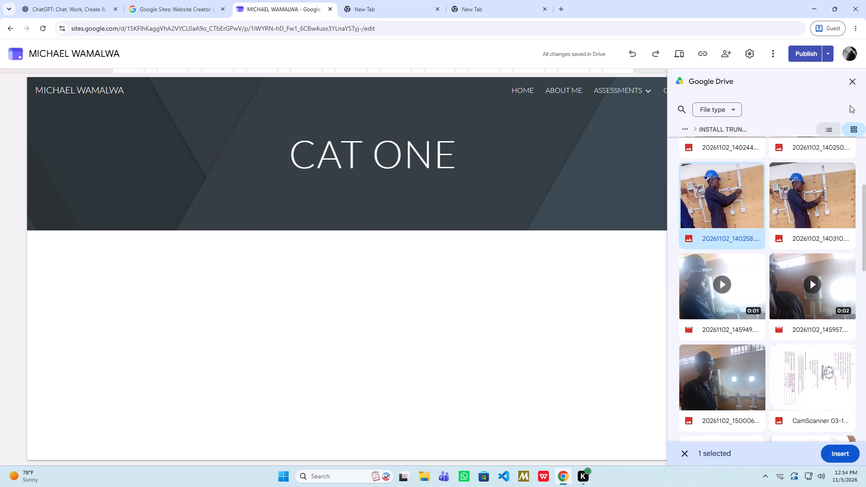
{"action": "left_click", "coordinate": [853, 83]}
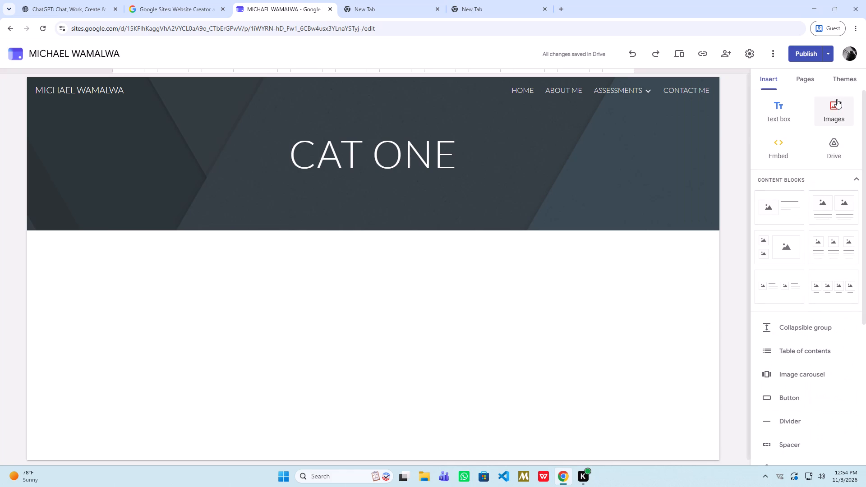
On the CAT ONE page under INSTALL TRUNKING SYSTEMS, insert photo 20261102_140310 from Drive's michael eportfolio, MODULE 1, INSTALL TRUNKING SYSTEMS folder.
{"action": "left_click", "coordinate": [632, 106]}
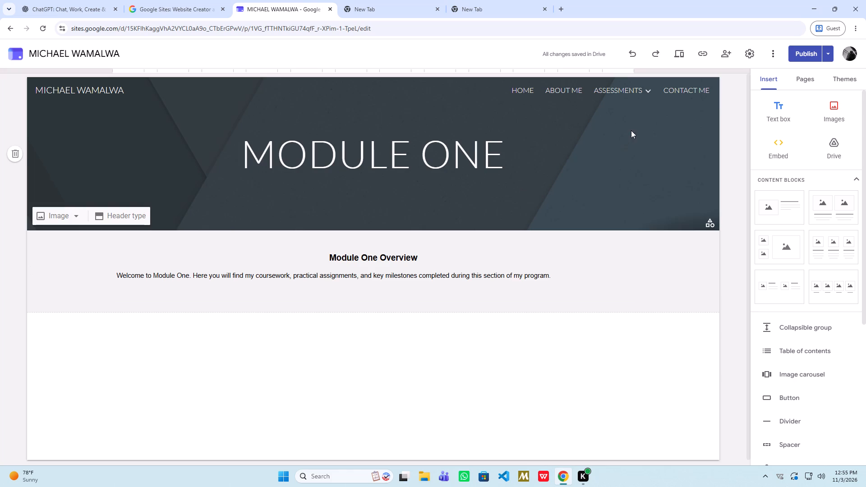
{"action": "left_click", "coordinate": [635, 83]}
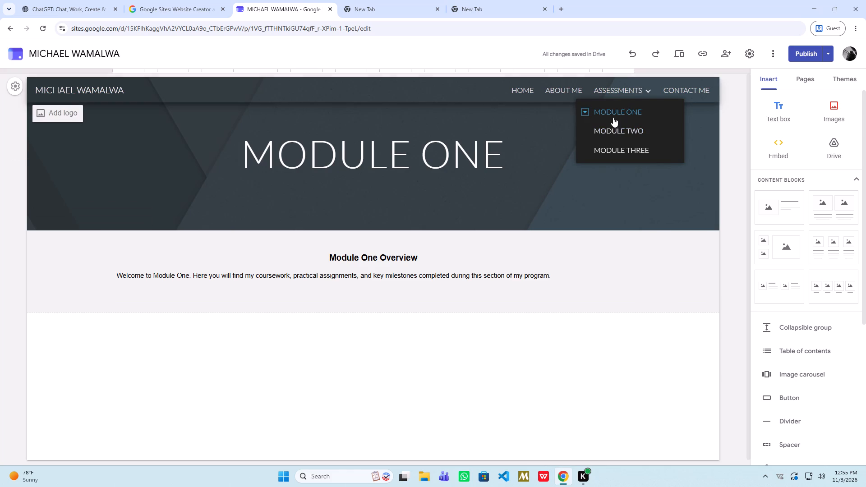
{"action": "left_click", "coordinate": [589, 108]}
{"action": "left_click", "coordinate": [594, 133]}
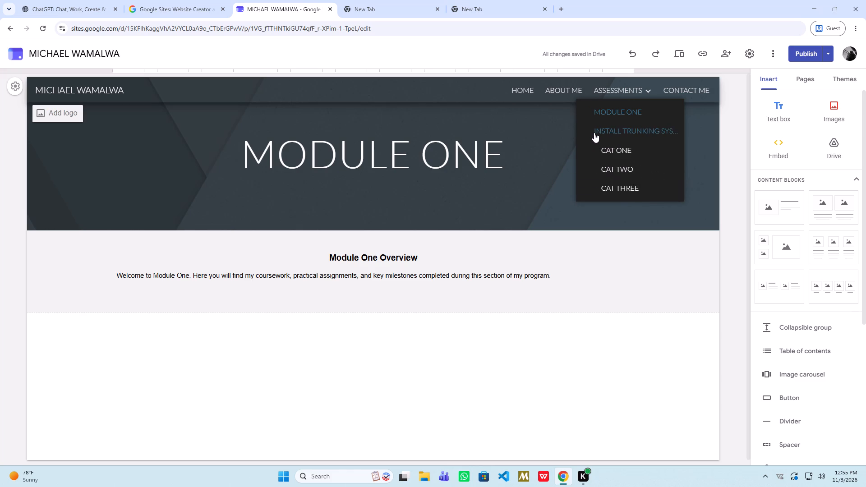
{"action": "left_click", "coordinate": [617, 149]}
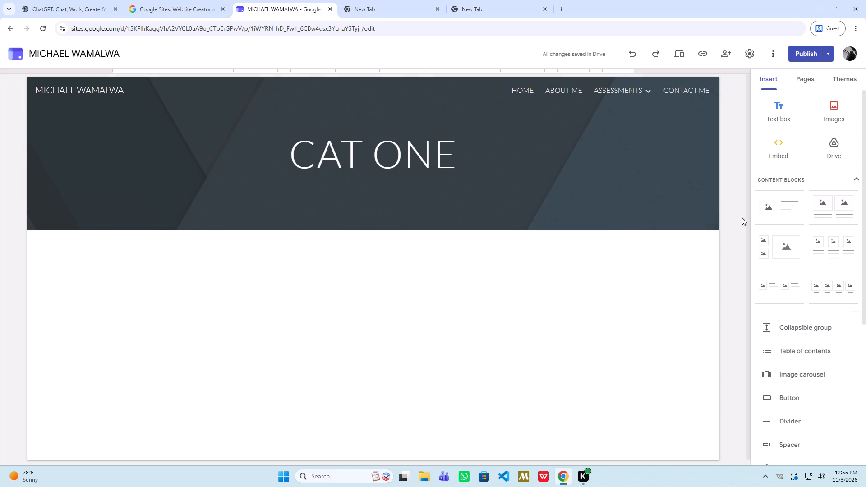
{"action": "left_click", "coordinate": [843, 155]}
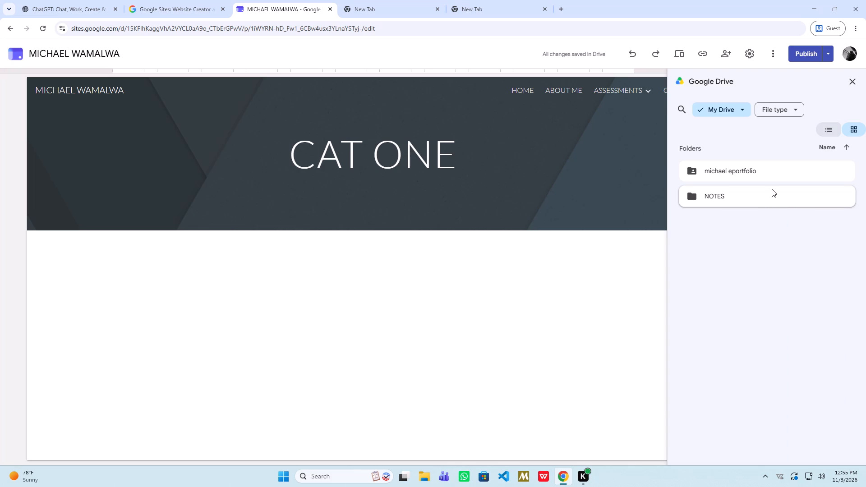
{"action": "double_click", "coordinate": [760, 173]}
{"action": "left_click", "coordinate": [760, 173]}
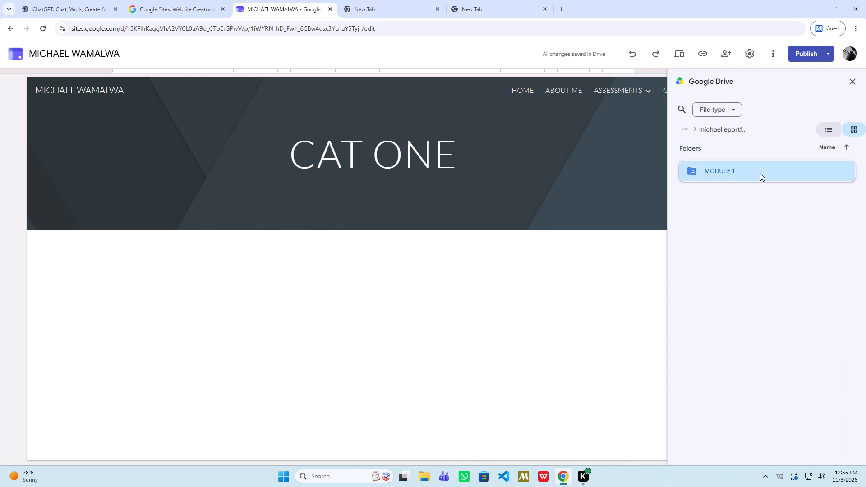
{"action": "left_click", "coordinate": [760, 173]}
{"action": "double_click", "coordinate": [760, 173]}
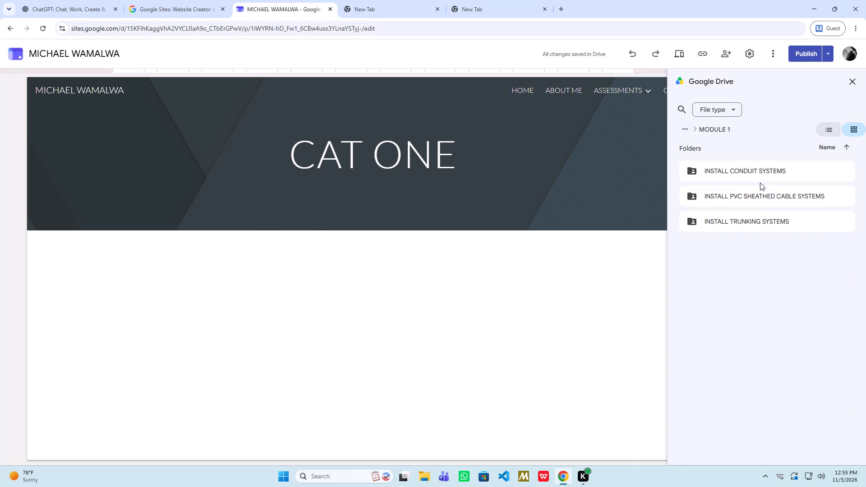
{"action": "double_click", "coordinate": [759, 217]}
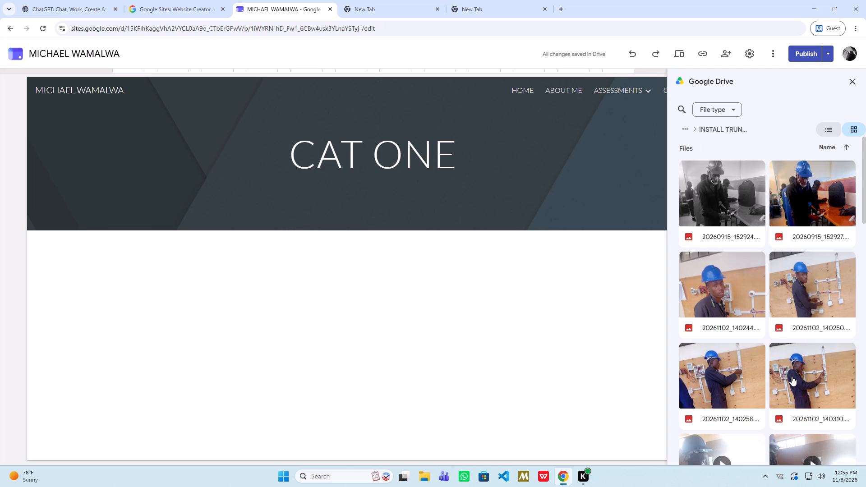
{"action": "left_click_drag", "start_coordinate": [792, 376], "coordinate": [799, 388]}
{"action": "left_click", "coordinate": [840, 454]}
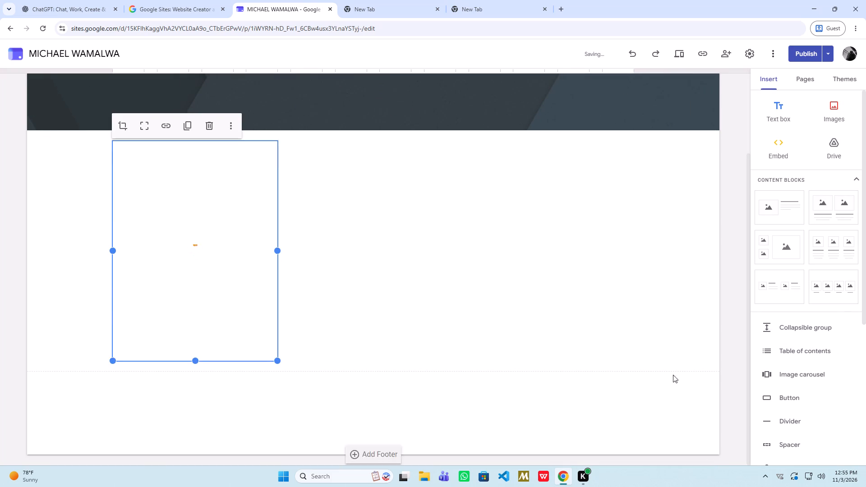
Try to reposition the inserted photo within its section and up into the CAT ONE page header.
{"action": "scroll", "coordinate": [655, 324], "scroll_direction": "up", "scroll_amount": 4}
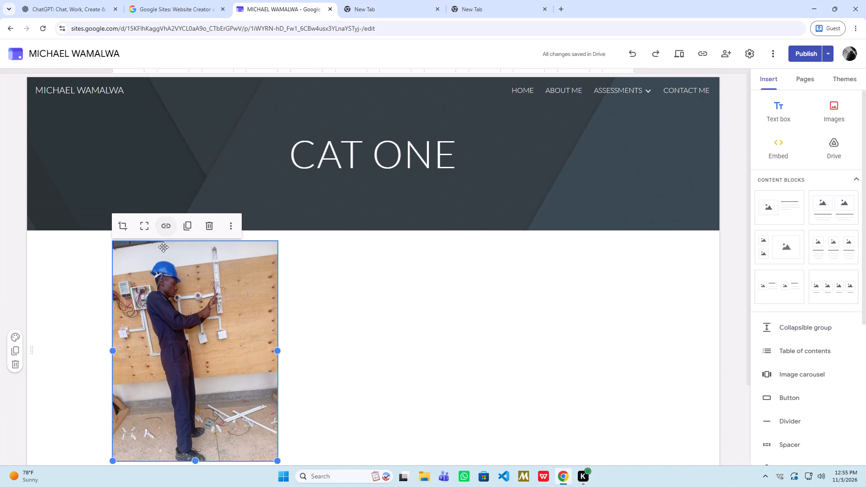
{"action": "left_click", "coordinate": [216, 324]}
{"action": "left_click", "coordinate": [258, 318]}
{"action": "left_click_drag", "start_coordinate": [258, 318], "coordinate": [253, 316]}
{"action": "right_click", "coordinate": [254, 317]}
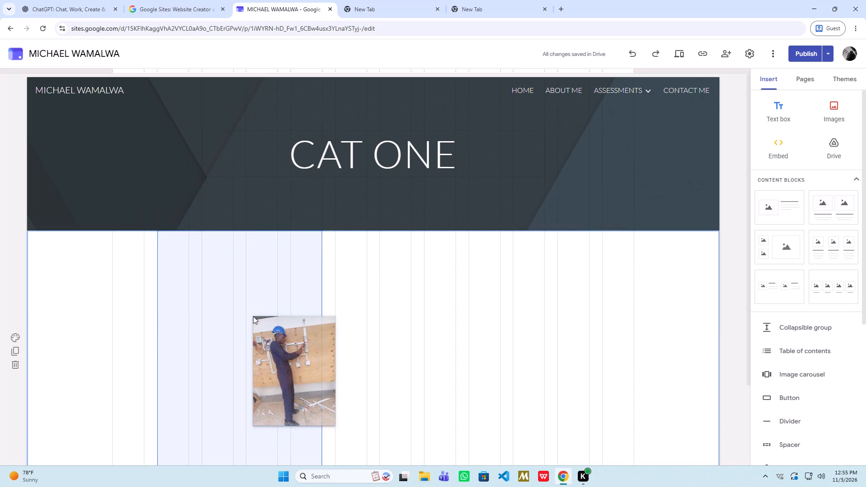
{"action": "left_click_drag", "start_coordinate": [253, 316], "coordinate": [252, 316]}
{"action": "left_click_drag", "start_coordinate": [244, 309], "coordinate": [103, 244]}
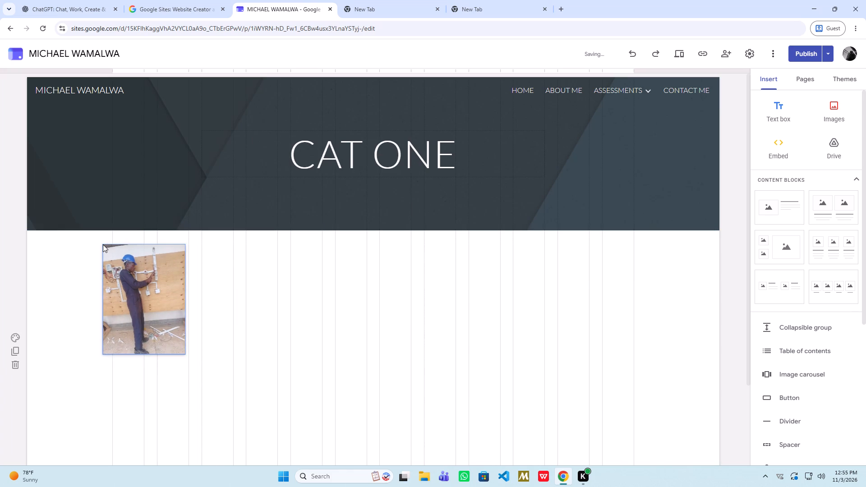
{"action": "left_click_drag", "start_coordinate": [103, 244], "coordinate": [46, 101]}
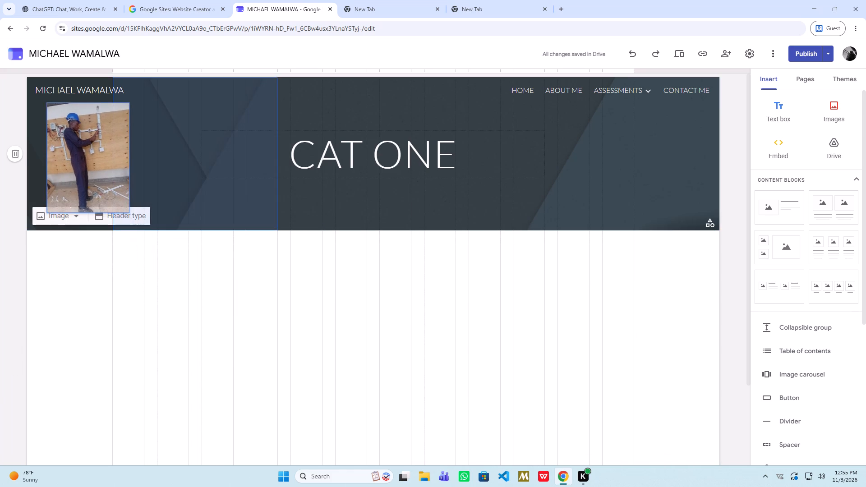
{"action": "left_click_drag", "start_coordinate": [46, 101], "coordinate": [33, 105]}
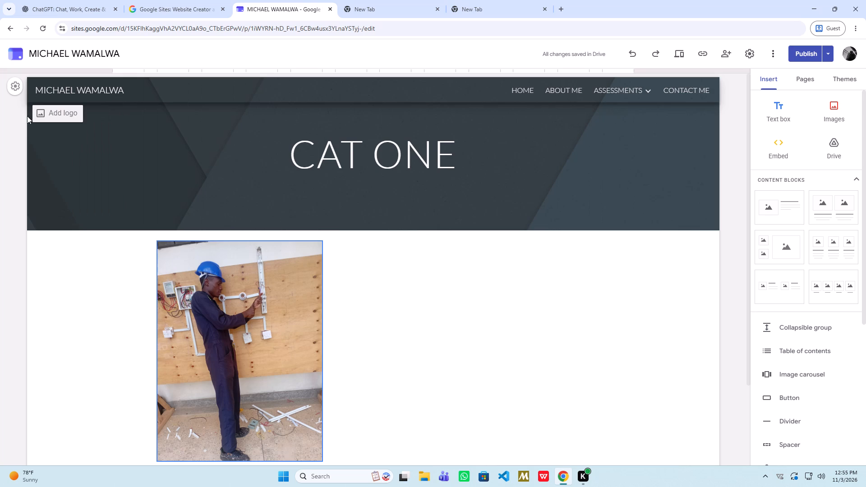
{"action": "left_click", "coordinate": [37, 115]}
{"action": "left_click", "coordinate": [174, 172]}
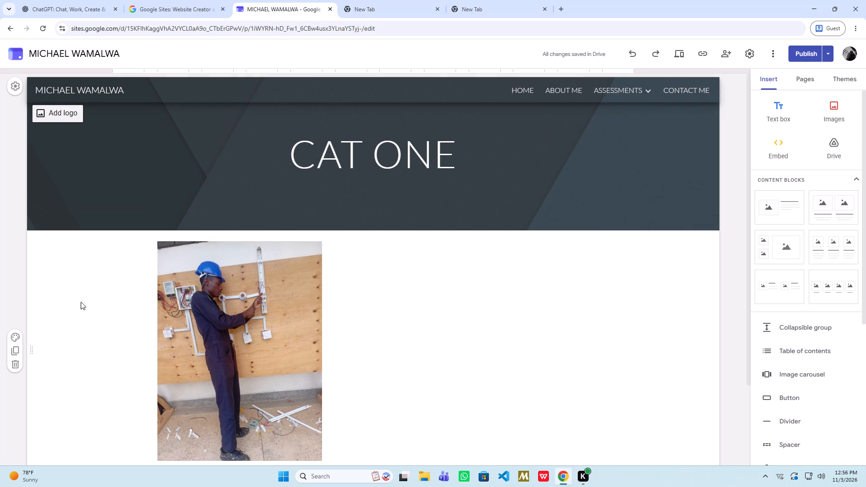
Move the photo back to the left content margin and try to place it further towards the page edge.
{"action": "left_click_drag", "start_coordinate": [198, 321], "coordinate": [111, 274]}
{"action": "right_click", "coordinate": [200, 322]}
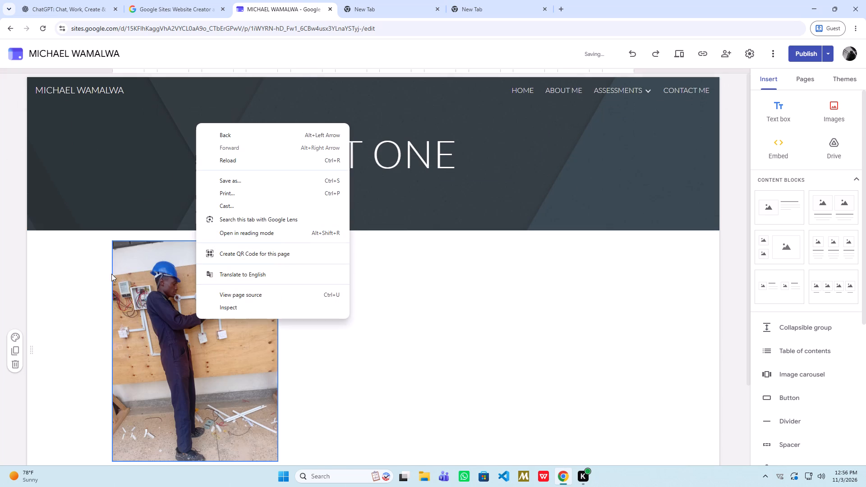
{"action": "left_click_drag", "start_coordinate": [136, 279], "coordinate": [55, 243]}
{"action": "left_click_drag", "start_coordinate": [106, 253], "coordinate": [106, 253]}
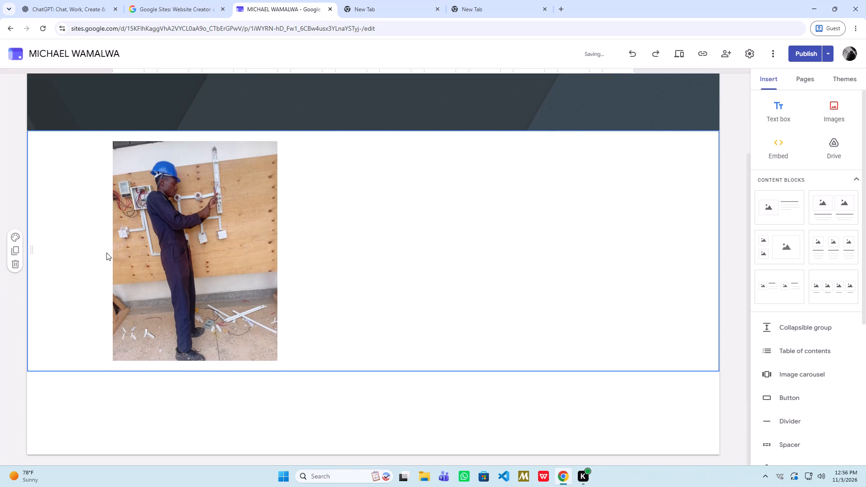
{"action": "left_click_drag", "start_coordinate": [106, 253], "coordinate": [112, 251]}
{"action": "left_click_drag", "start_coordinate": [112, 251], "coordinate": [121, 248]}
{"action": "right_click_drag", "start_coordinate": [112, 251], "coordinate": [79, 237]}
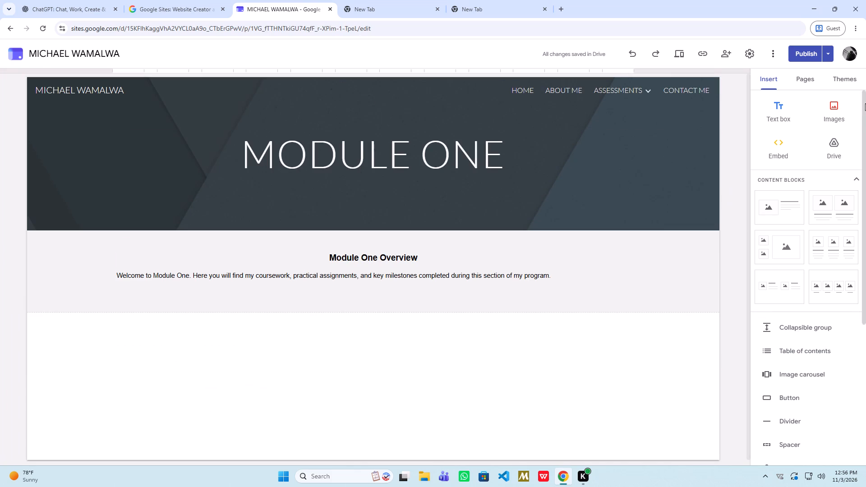
Reopen the CAT ONE page under INSTALL TRUNKING SYSTEMS in MODULE ONE to check the inserted photo.
{"action": "left_click", "coordinate": [836, 144]}
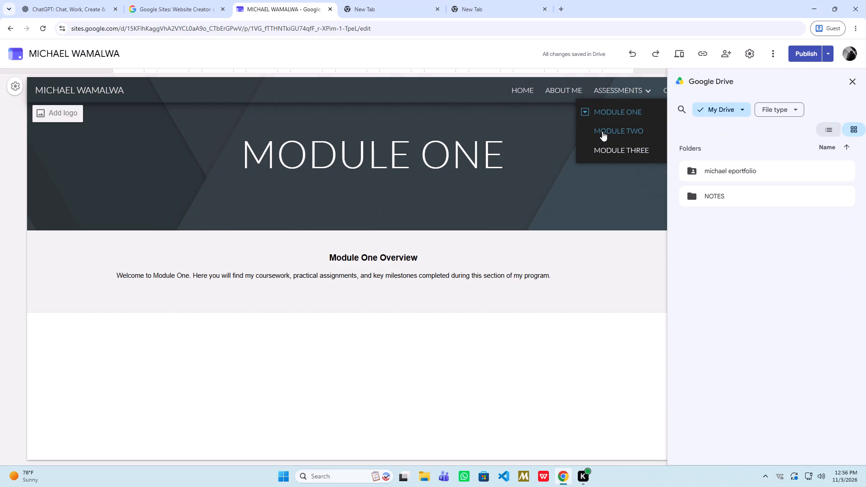
{"action": "left_click", "coordinate": [592, 109]}
{"action": "left_click", "coordinate": [590, 109]}
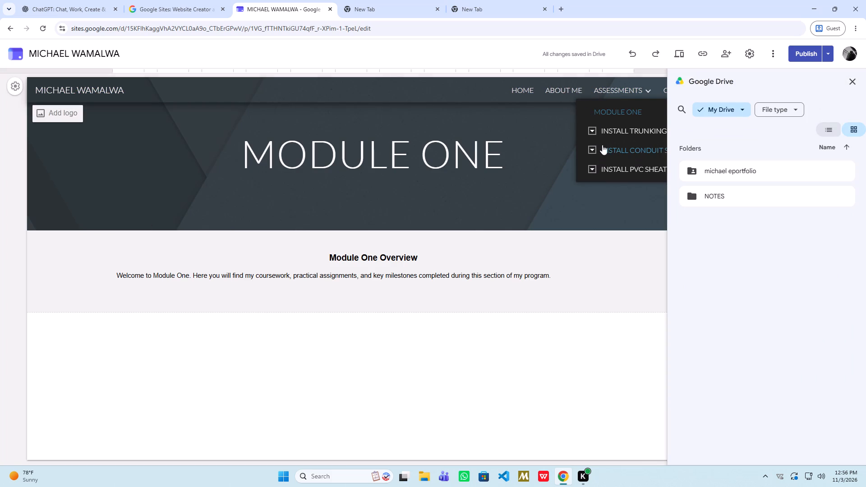
{"action": "left_click", "coordinate": [620, 135]}
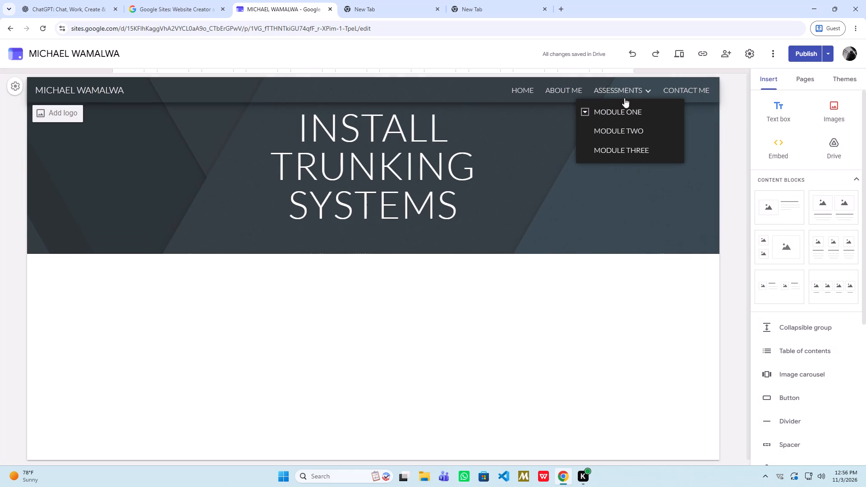
{"action": "left_click", "coordinate": [579, 107]}
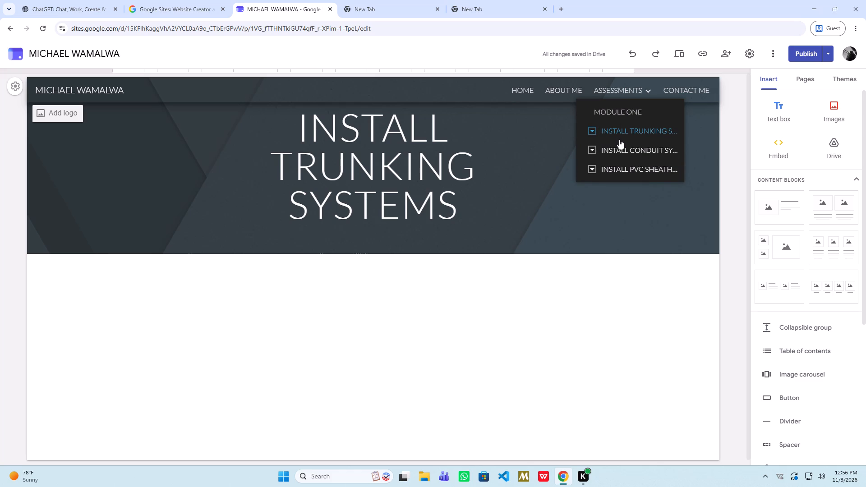
{"action": "left_click", "coordinate": [595, 129]}
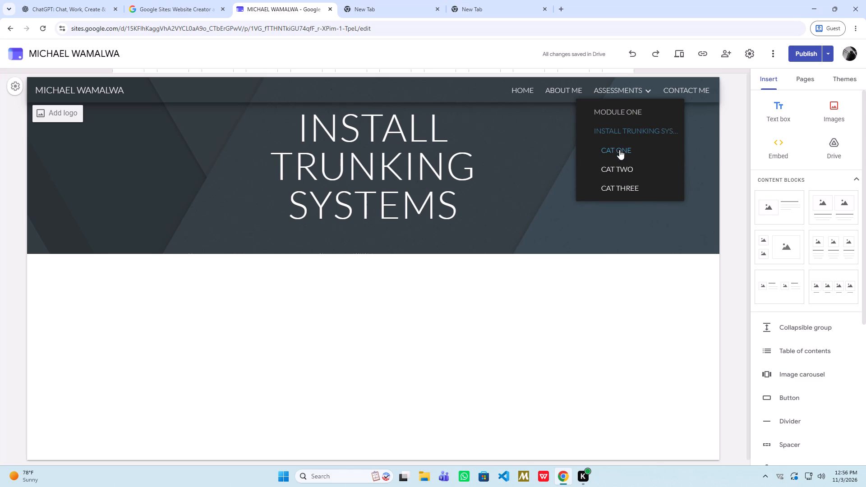
{"action": "left_click", "coordinate": [620, 150]}
{"action": "left_click_drag", "start_coordinate": [355, 142], "coordinate": [355, 149]}
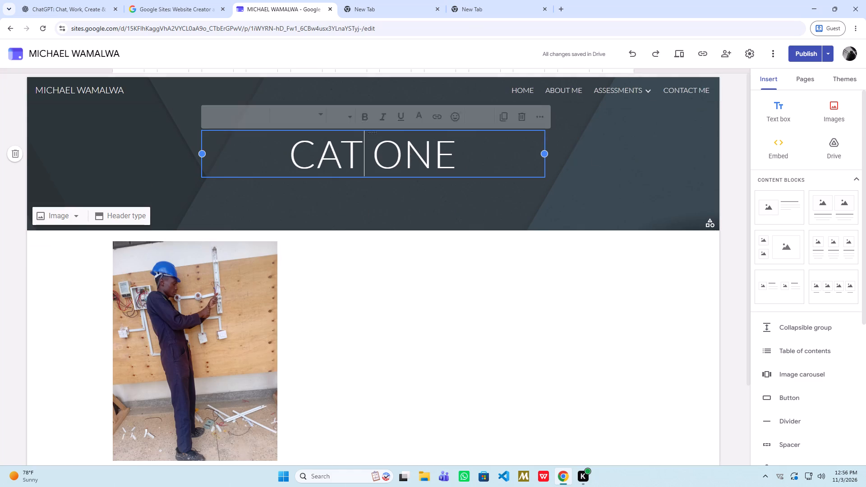
{"action": "left_click", "coordinate": [409, 294]}
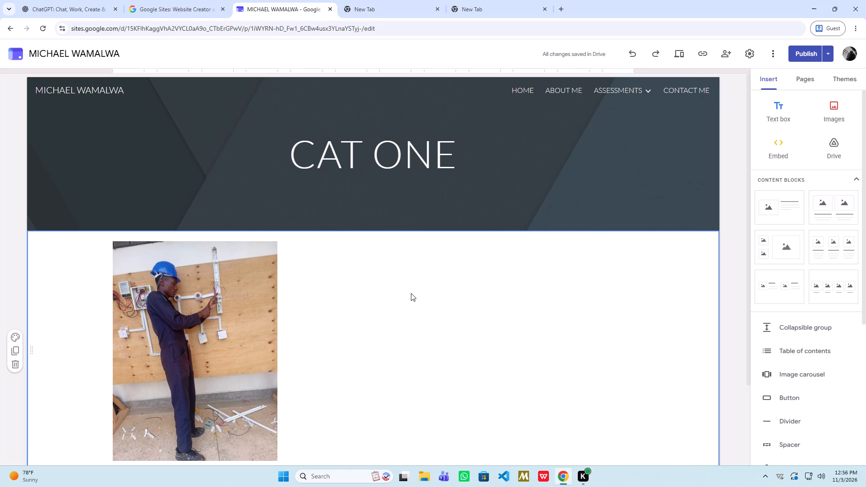
Review and publish the site with the updated CAT ONE page.
{"action": "left_click", "coordinate": [799, 43]}
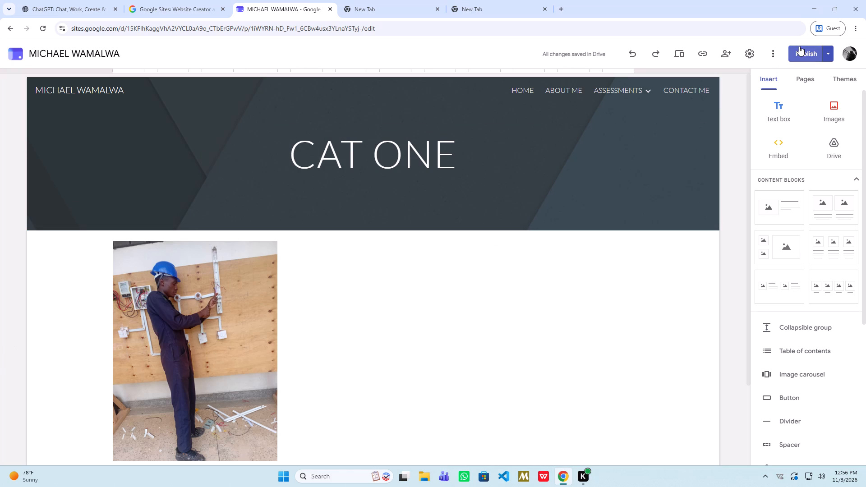
{"action": "left_click", "coordinate": [795, 55]}
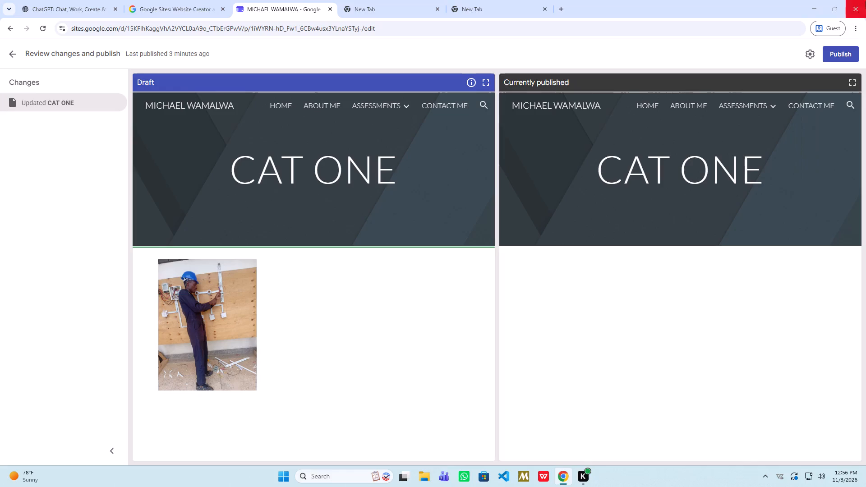
{"action": "left_click", "coordinate": [840, 47]}
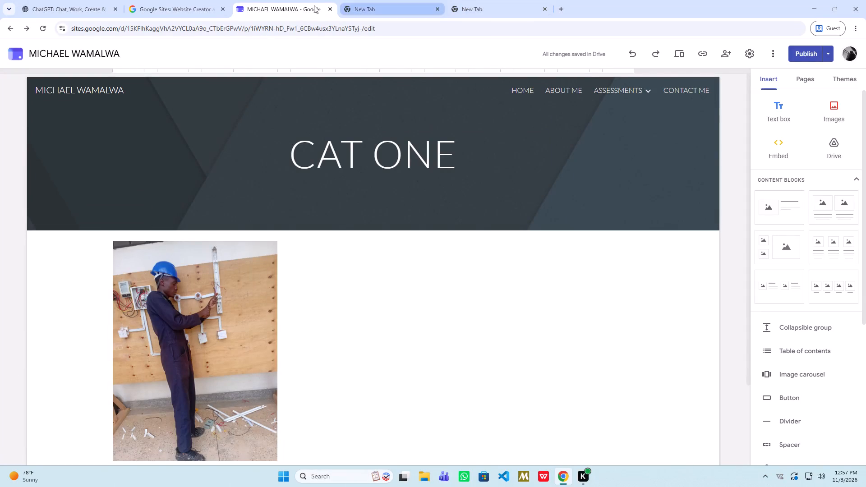
Leave the site editor, reopen the portfolio site from the recent sites, and check its HOME page and photo.
{"action": "left_click", "coordinate": [10, 28]}
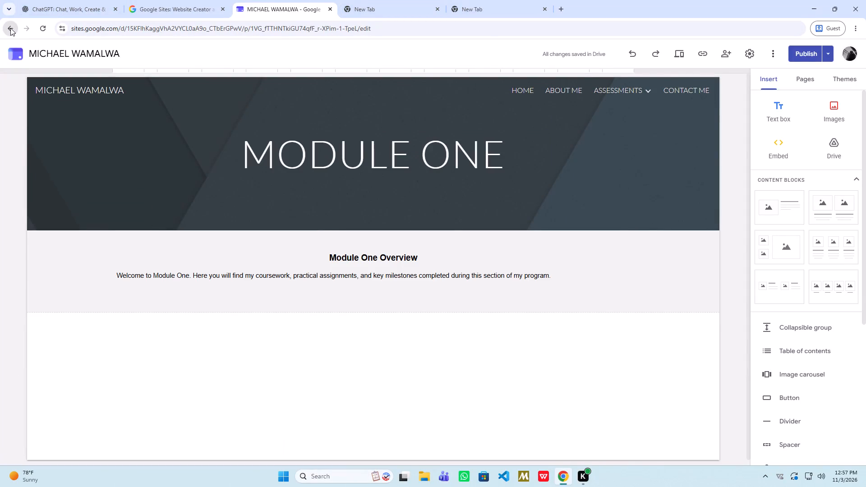
{"action": "left_click", "coordinate": [10, 28]}
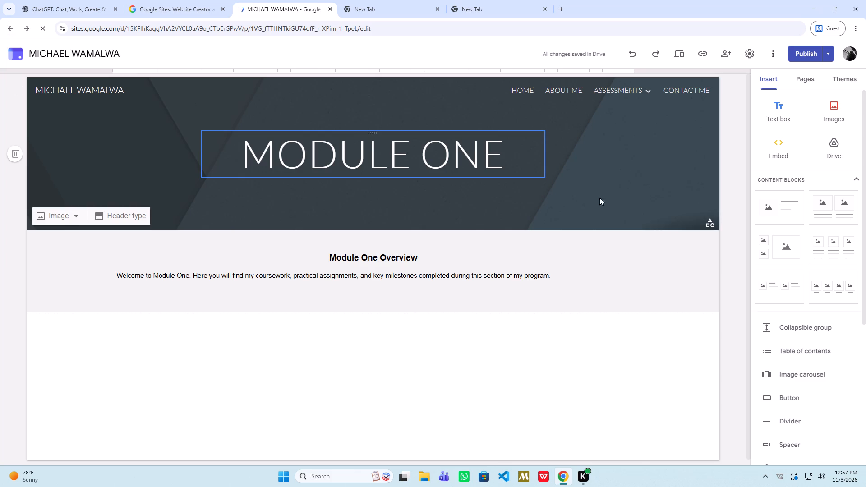
{"action": "left_click", "coordinate": [518, 91]}
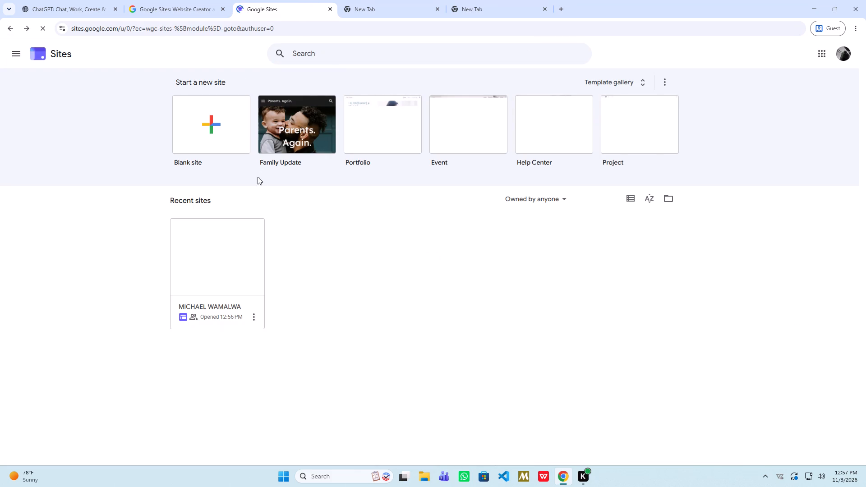
{"action": "left_click", "coordinate": [227, 259]}
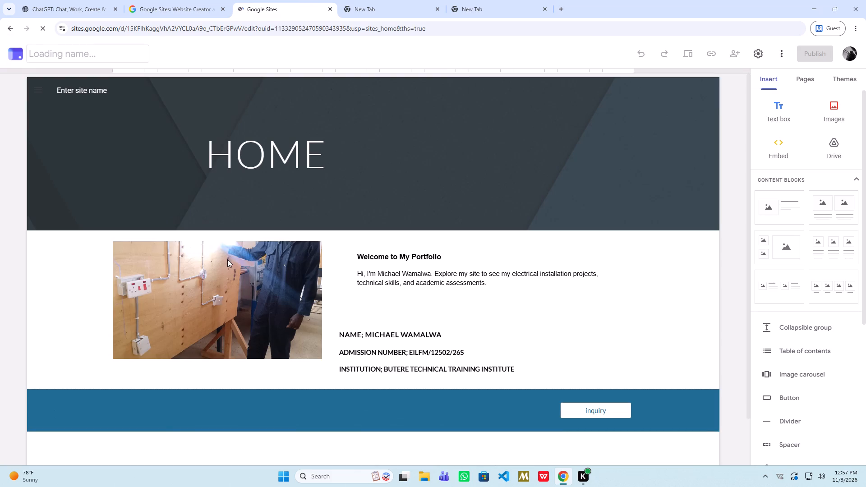
{"action": "scroll", "coordinate": [348, 271], "scroll_direction": "down", "scroll_amount": 2}
{"action": "scroll", "coordinate": [348, 271], "scroll_direction": "up", "scroll_amount": 1}
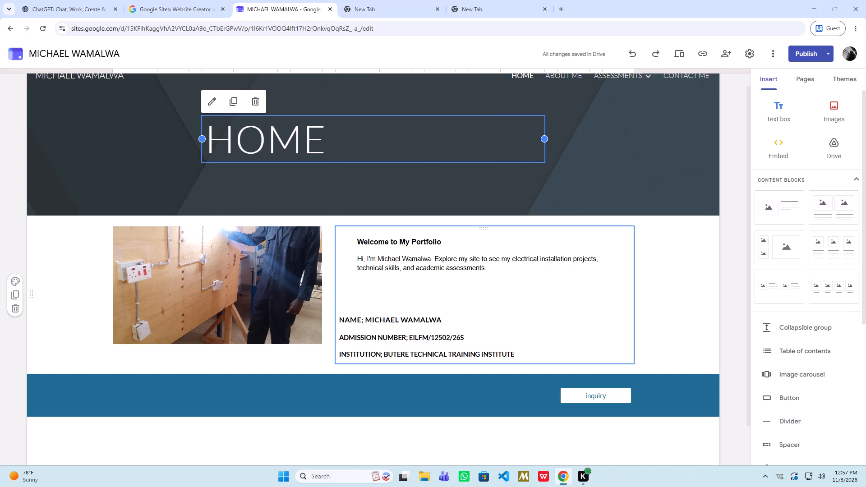
{"action": "left_click", "coordinate": [297, 268]}
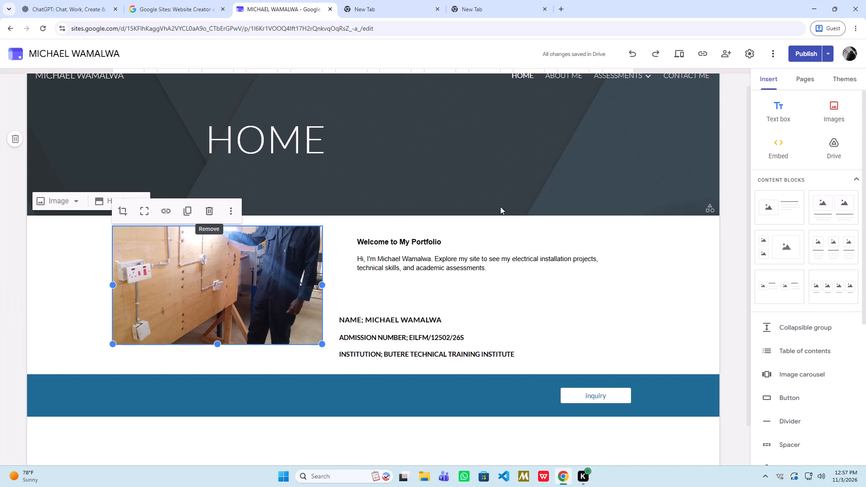
{"action": "left_click", "coordinate": [546, 200]}
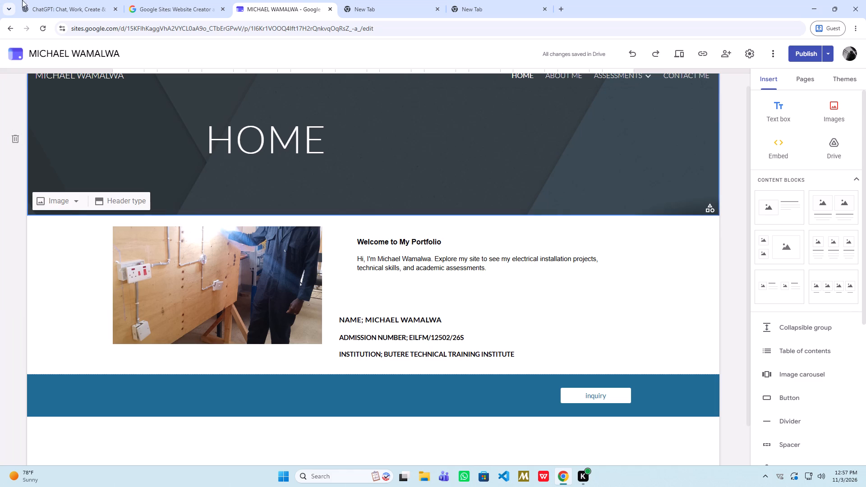
Open Google Drive and move photos 20261102_140258.jpg and 20261102_140250.jpg into the michael eportfolio folder, accepting the access change.
{"action": "left_click", "coordinate": [14, 26]}
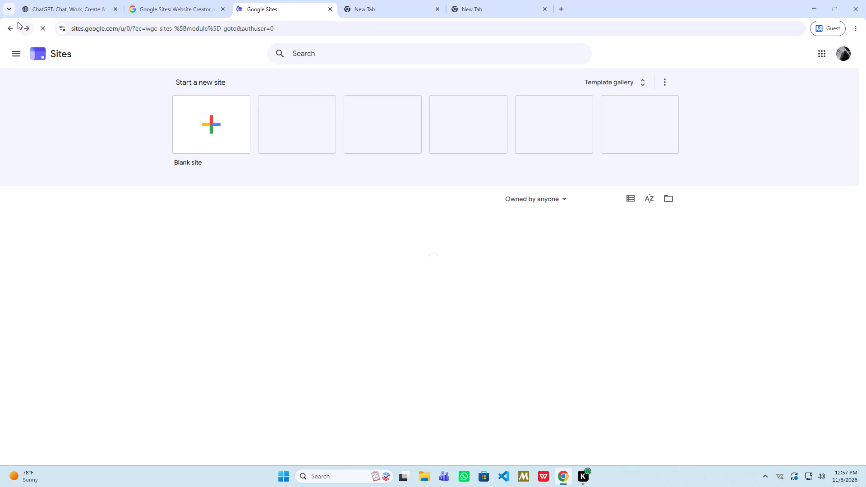
{"action": "left_click", "coordinate": [818, 55]}
{"action": "left_click", "coordinate": [760, 116]}
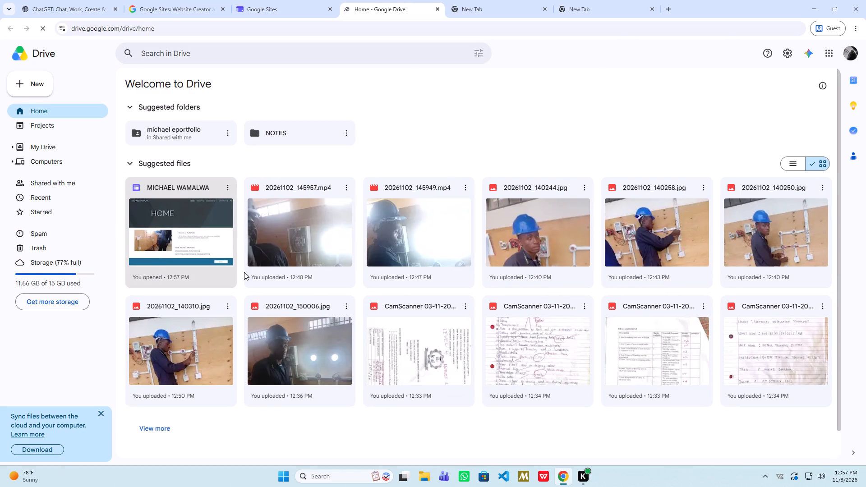
{"action": "scroll", "coordinate": [364, 312], "scroll_direction": "down", "scroll_amount": 1}
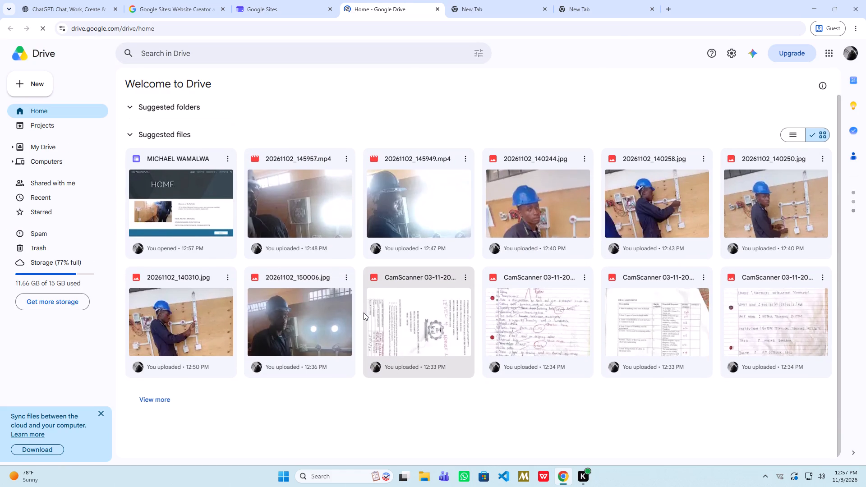
{"action": "scroll", "coordinate": [597, 332], "scroll_direction": "down", "scroll_amount": 2}
{"action": "scroll", "coordinate": [597, 332], "scroll_direction": "up", "scroll_amount": 1}
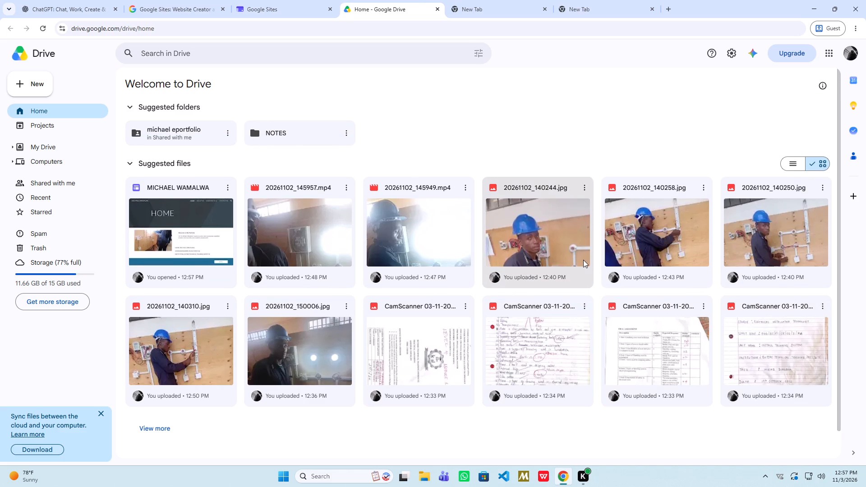
{"action": "left_click_drag", "start_coordinate": [618, 258], "coordinate": [163, 166]}
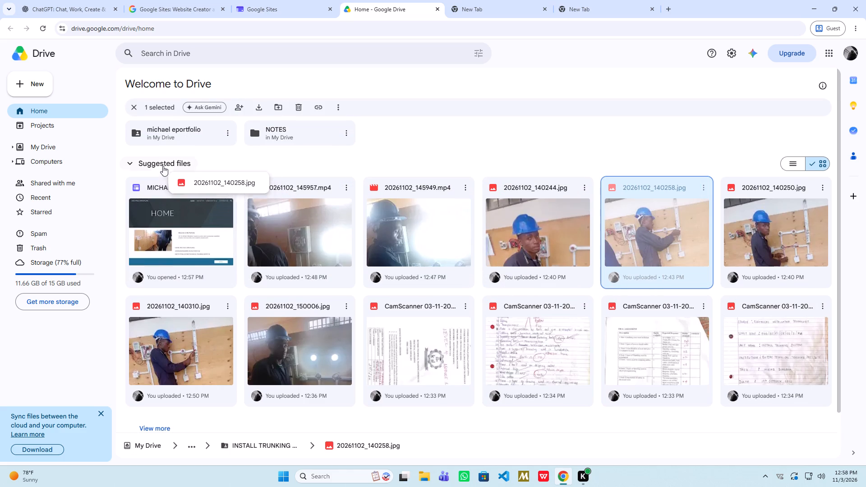
{"action": "left_click_drag", "start_coordinate": [163, 166], "coordinate": [148, 135]}
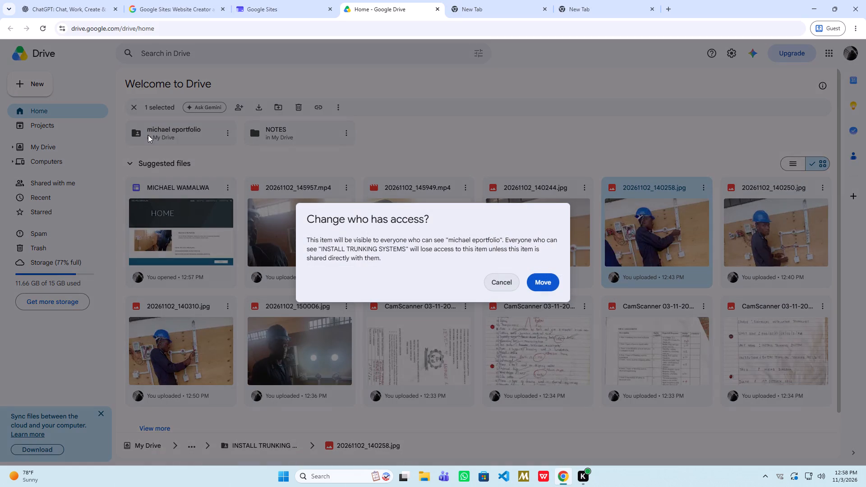
{"action": "left_click", "coordinate": [541, 284]}
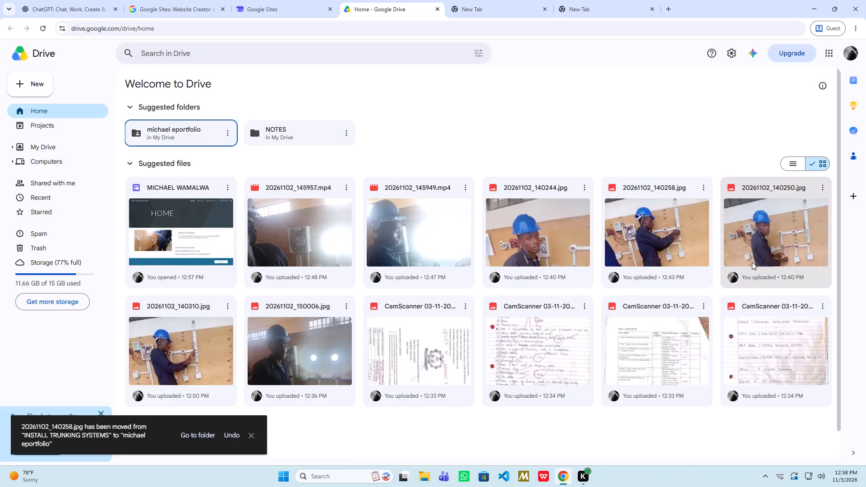
{"action": "left_click_drag", "start_coordinate": [752, 262], "coordinate": [164, 147]}
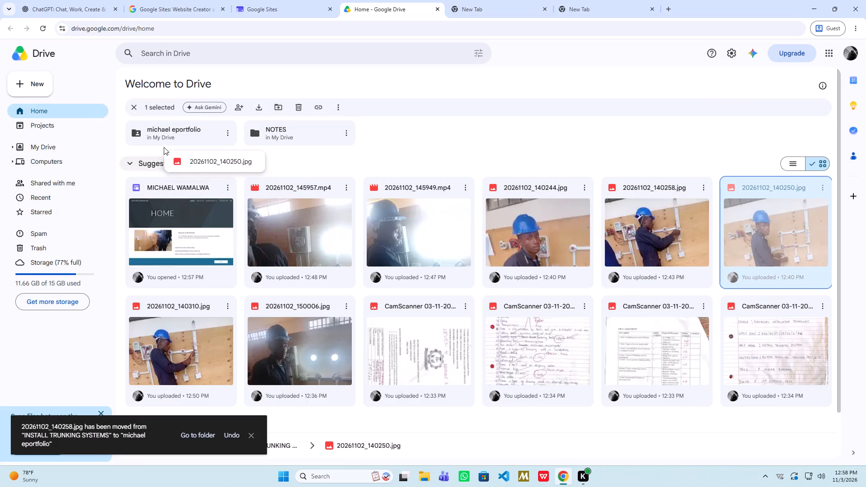
{"action": "left_click_drag", "start_coordinate": [164, 147], "coordinate": [162, 138]}
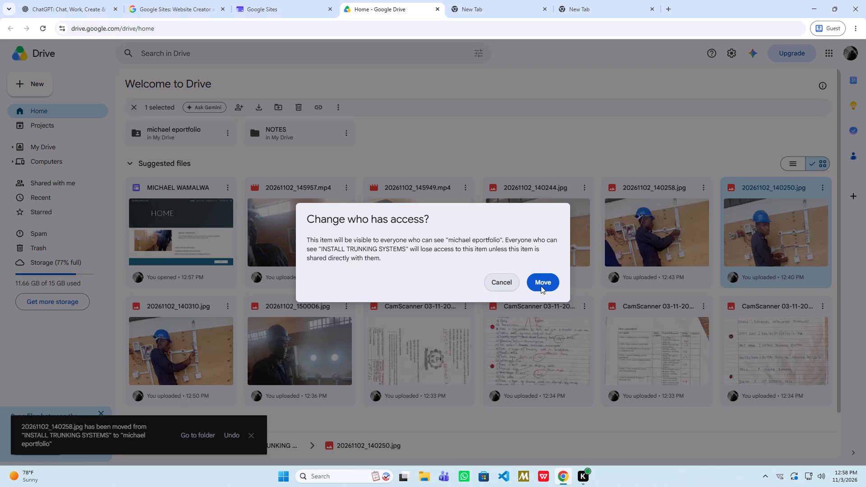
{"action": "left_click", "coordinate": [545, 285]}
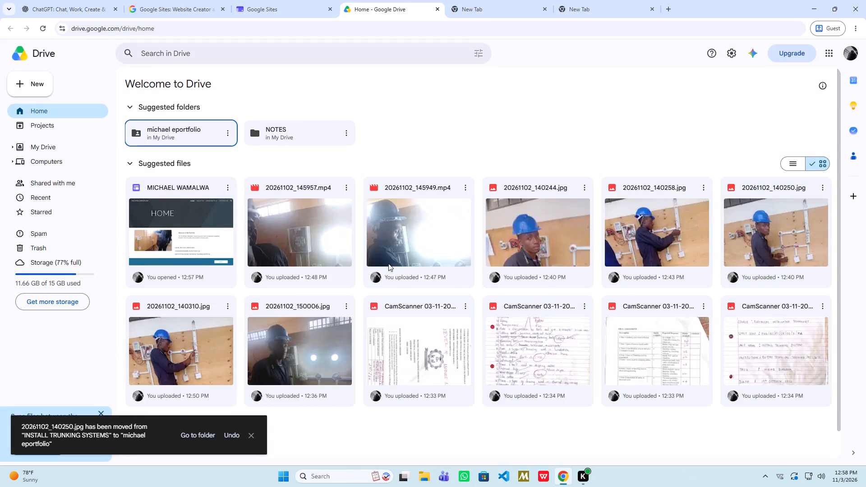
Move the videos 20261102_145949.mp4 and 20261102_145957.mp4 into the michael eportfolio folder, accepting the access change for each.
{"action": "left_click_drag", "start_coordinate": [415, 259], "coordinate": [245, 143]}
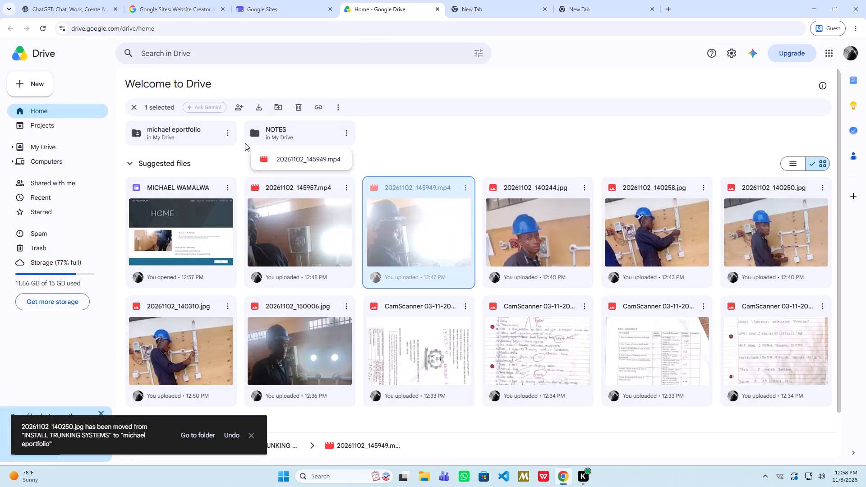
{"action": "left_click_drag", "start_coordinate": [245, 143], "coordinate": [153, 125]}
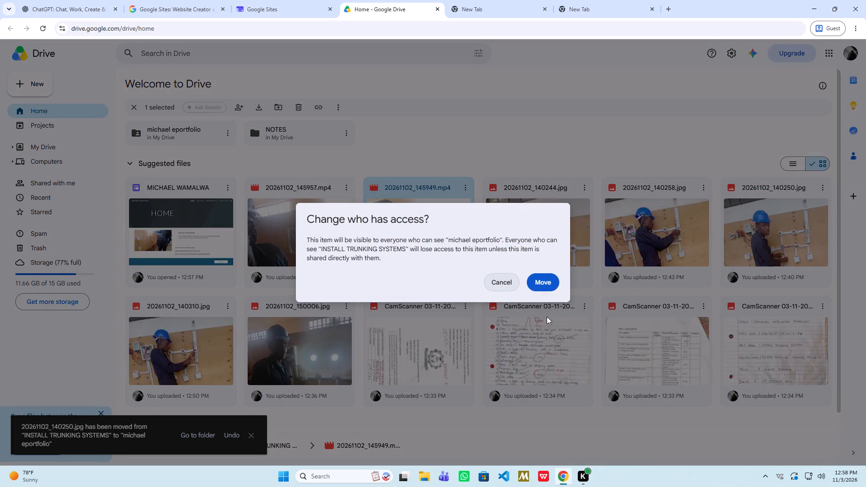
{"action": "left_click", "coordinate": [544, 284]}
{"action": "left_click_drag", "start_coordinate": [332, 245], "coordinate": [287, 230]}
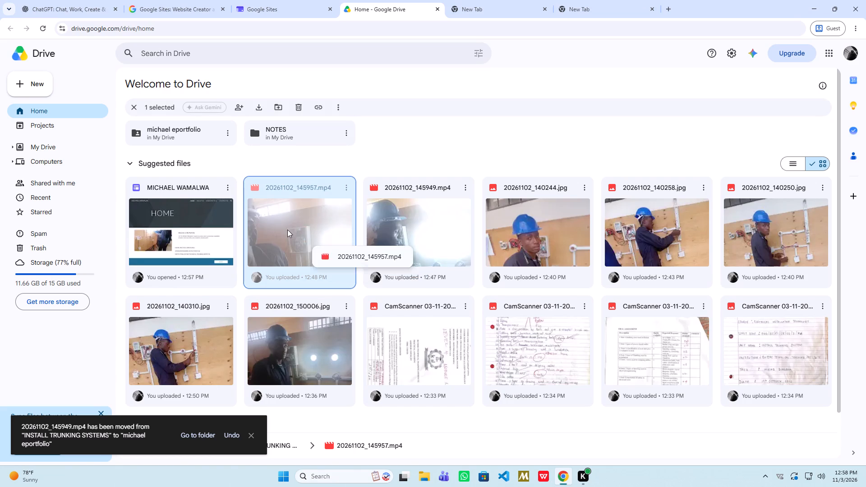
{"action": "left_click_drag", "start_coordinate": [287, 230], "coordinate": [179, 138]}
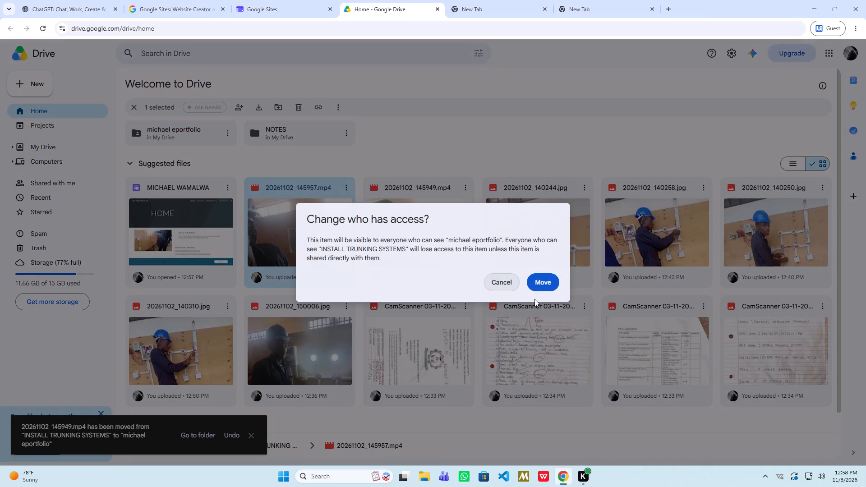
{"action": "left_click", "coordinate": [534, 288]}
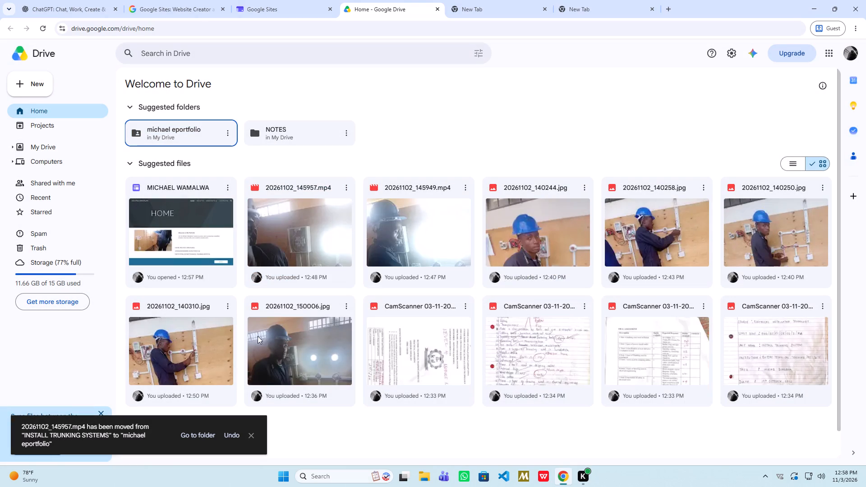
Move the photo 20261102_140310.jpg into the michael eportfolio folder, accepting the access change.
{"action": "left_click_drag", "start_coordinate": [201, 335], "coordinate": [176, 161]}
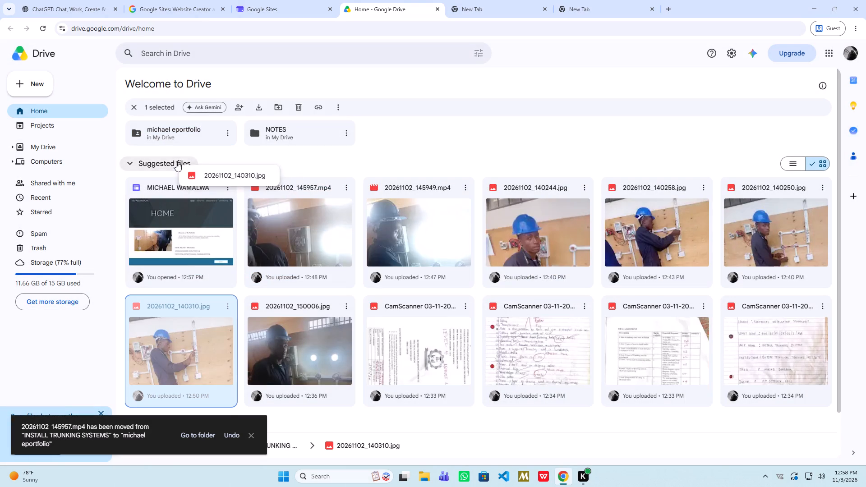
{"action": "left_click_drag", "start_coordinate": [176, 161], "coordinate": [165, 129]}
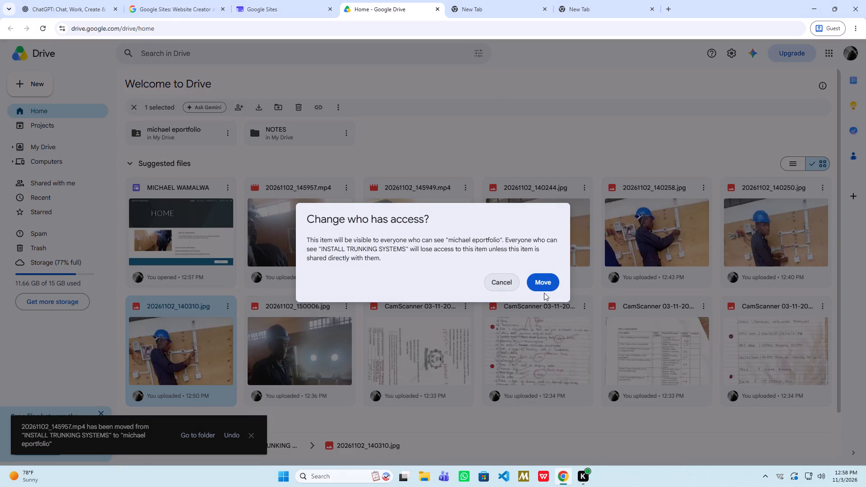
{"action": "left_click", "coordinate": [543, 277]}
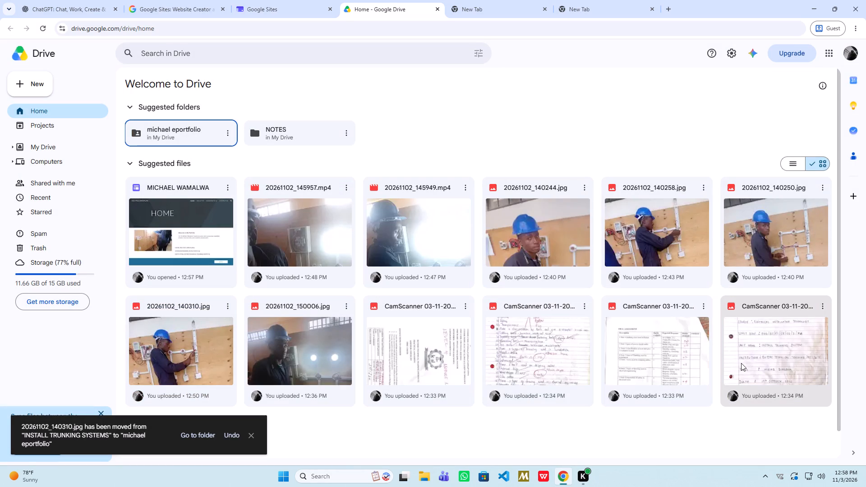
Move the scans CamScanner 03-11-2026 11.12_1 (1).jpg and CamScanner 03-11-2026 11.07_1.jpg into the michael eportfolio folder, accepting the access changes.
{"action": "left_click_drag", "start_coordinate": [777, 384], "coordinate": [673, 397]}
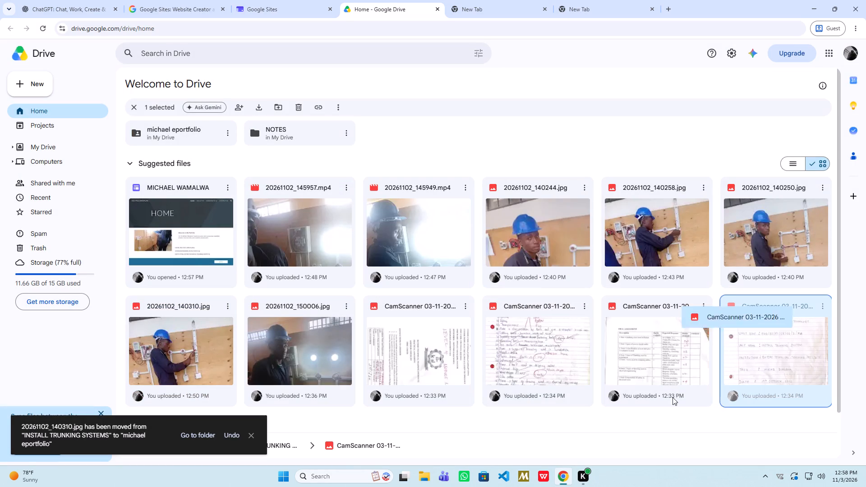
{"action": "left_click_drag", "start_coordinate": [673, 397], "coordinate": [132, 138]}
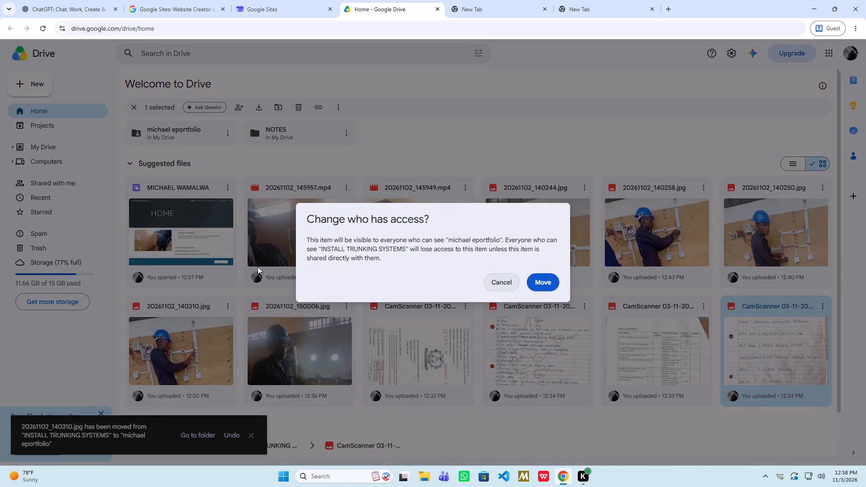
{"action": "left_click", "coordinate": [546, 279]}
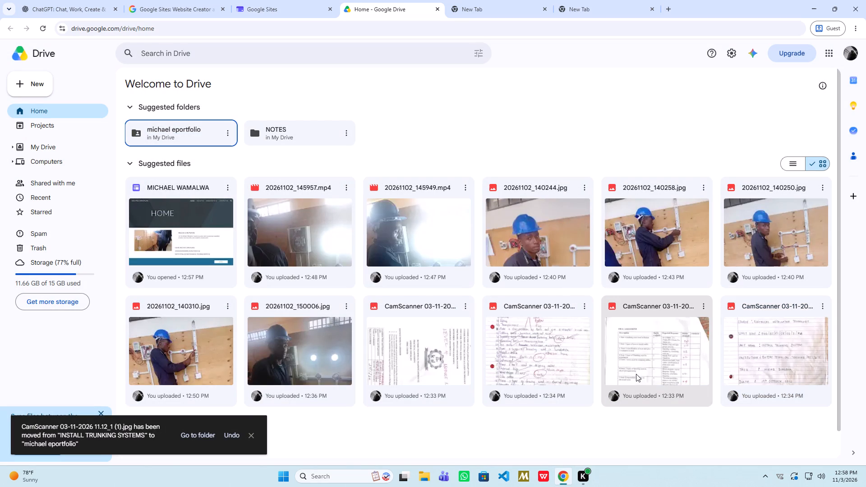
{"action": "left_click_drag", "start_coordinate": [440, 367], "coordinate": [233, 191]}
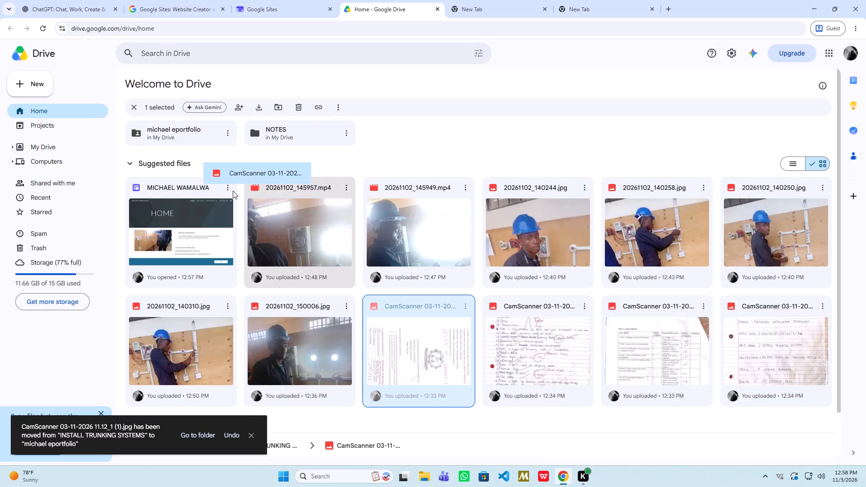
{"action": "left_click_drag", "start_coordinate": [233, 191], "coordinate": [154, 132]}
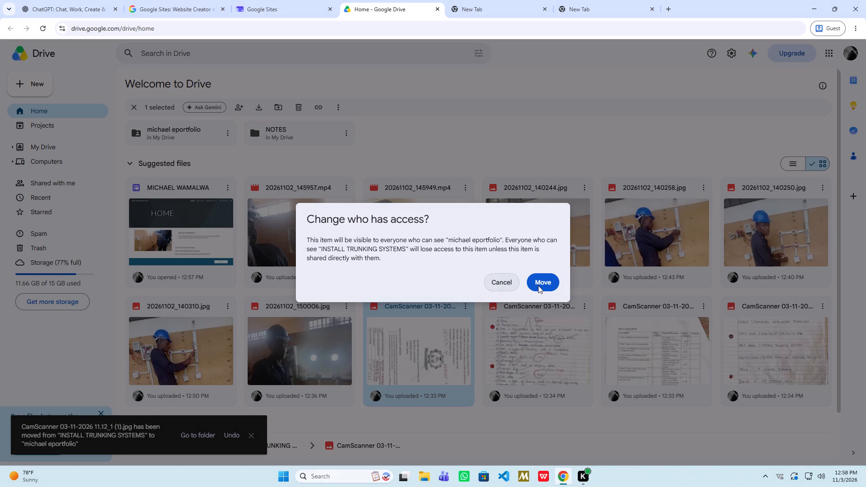
{"action": "left_click", "coordinate": [538, 285]}
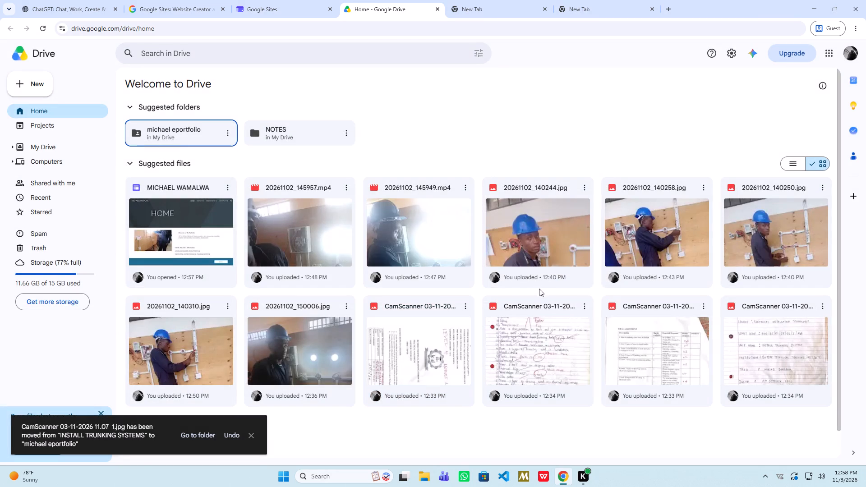
Move the scan CamScanner 03-11-2026 11.07_2.jpg into the michael eportfolio folder, accepting the access change.
{"action": "scroll", "coordinate": [611, 320], "scroll_direction": "down", "scroll_amount": 3}
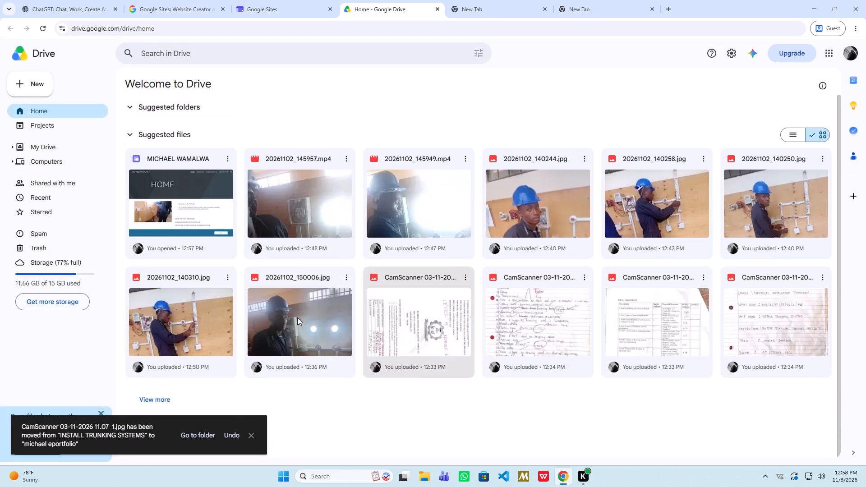
{"action": "left_click", "coordinate": [154, 392]}
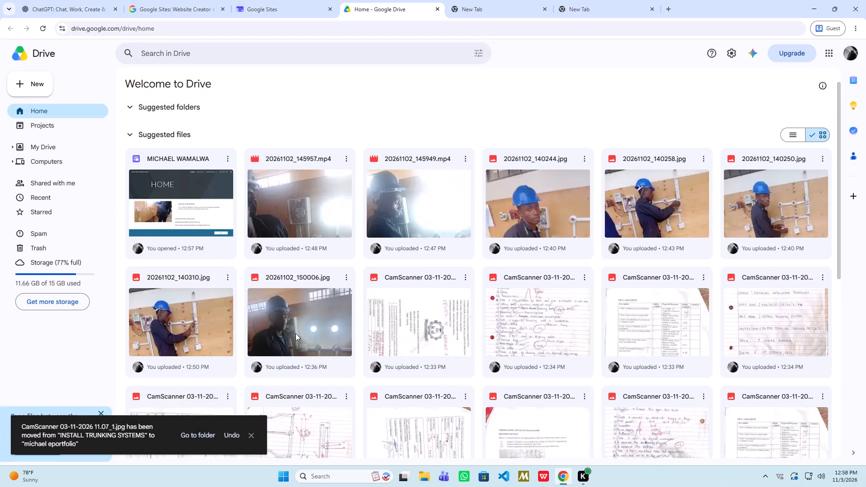
{"action": "scroll", "coordinate": [429, 341], "scroll_direction": "down", "scroll_amount": 2}
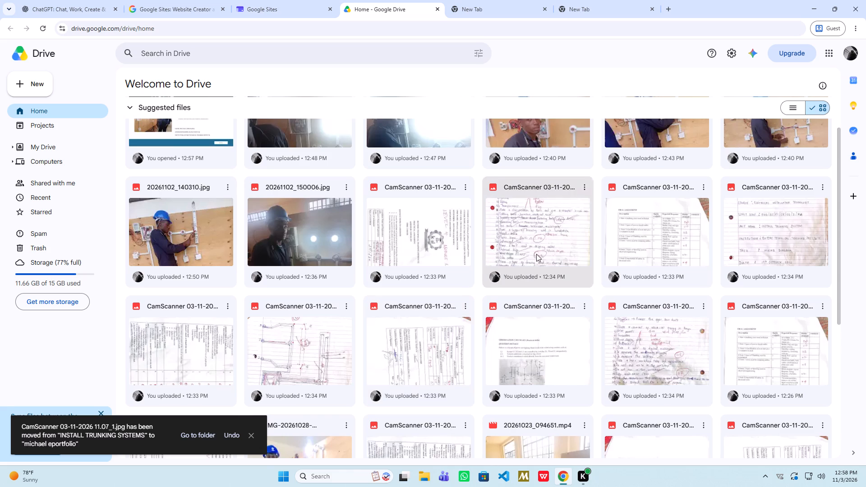
{"action": "left_click_drag", "start_coordinate": [614, 238], "coordinate": [156, 104]}
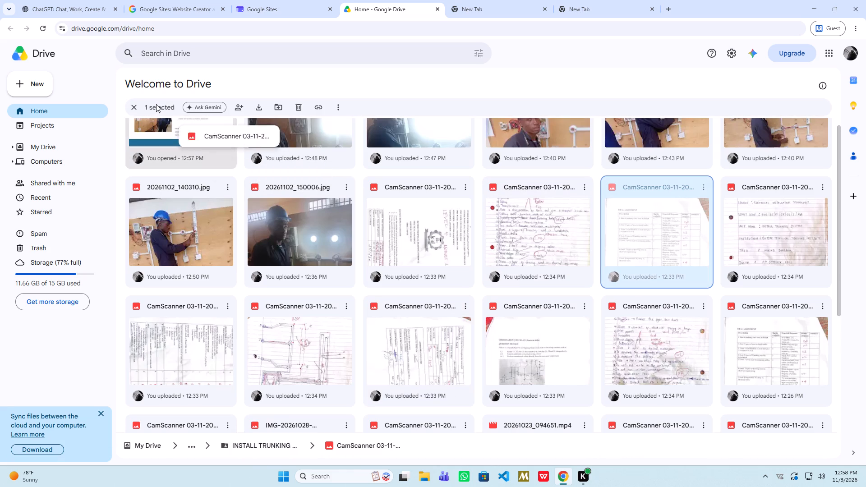
{"action": "left_click_drag", "start_coordinate": [156, 104], "coordinate": [156, 167]}
{"action": "scroll", "coordinate": [156, 167], "scroll_direction": "up", "scroll_amount": 3}
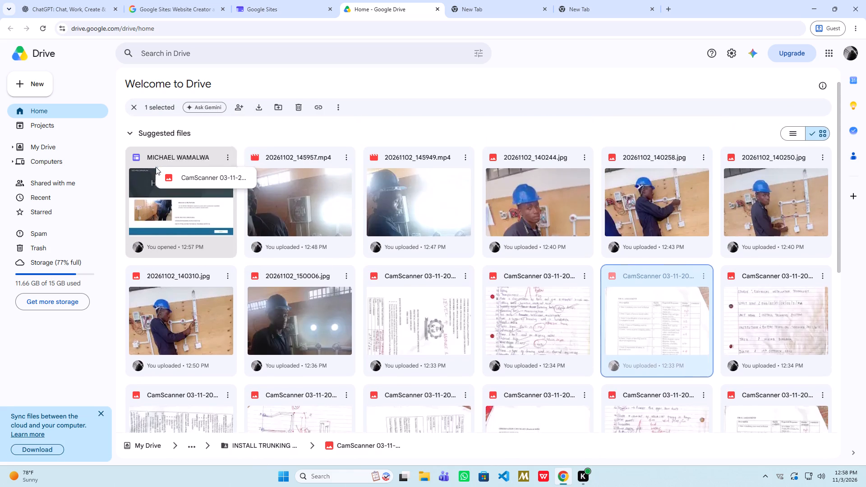
{"action": "left_click_drag", "start_coordinate": [156, 167], "coordinate": [155, 142]}
{"action": "scroll", "coordinate": [156, 155], "scroll_direction": "up", "scroll_amount": 1}
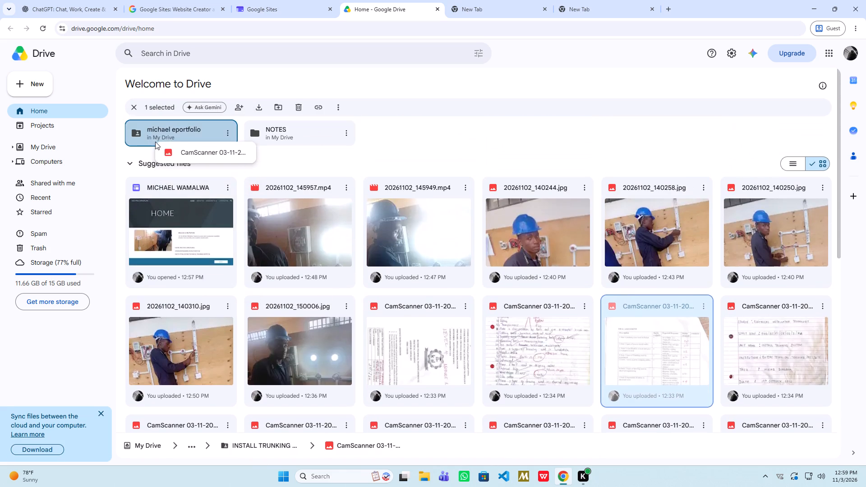
{"action": "left_click_drag", "start_coordinate": [155, 142], "coordinate": [155, 141]}
{"action": "left_click", "coordinate": [539, 282]}
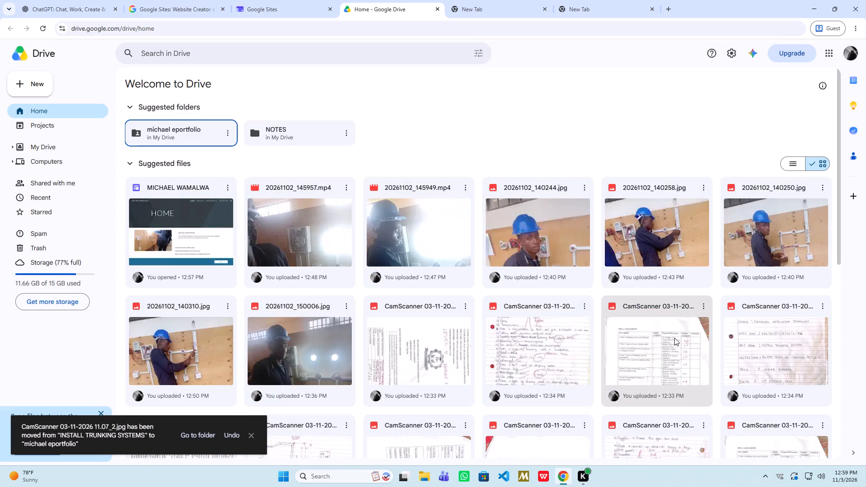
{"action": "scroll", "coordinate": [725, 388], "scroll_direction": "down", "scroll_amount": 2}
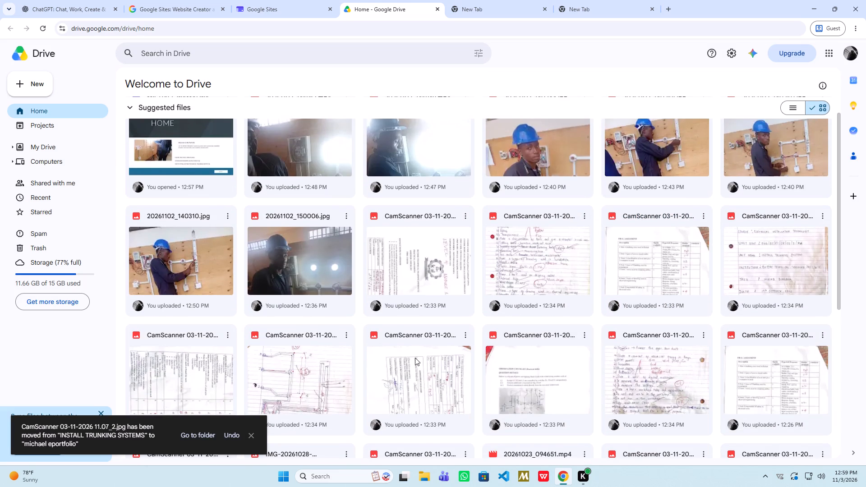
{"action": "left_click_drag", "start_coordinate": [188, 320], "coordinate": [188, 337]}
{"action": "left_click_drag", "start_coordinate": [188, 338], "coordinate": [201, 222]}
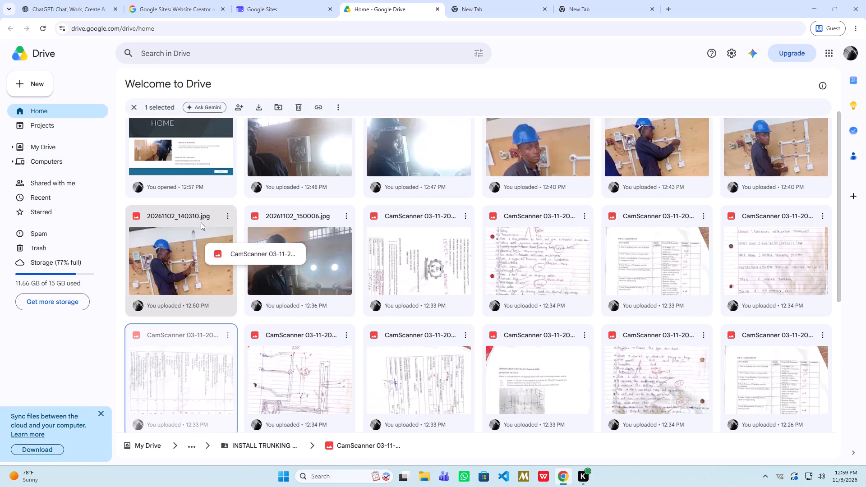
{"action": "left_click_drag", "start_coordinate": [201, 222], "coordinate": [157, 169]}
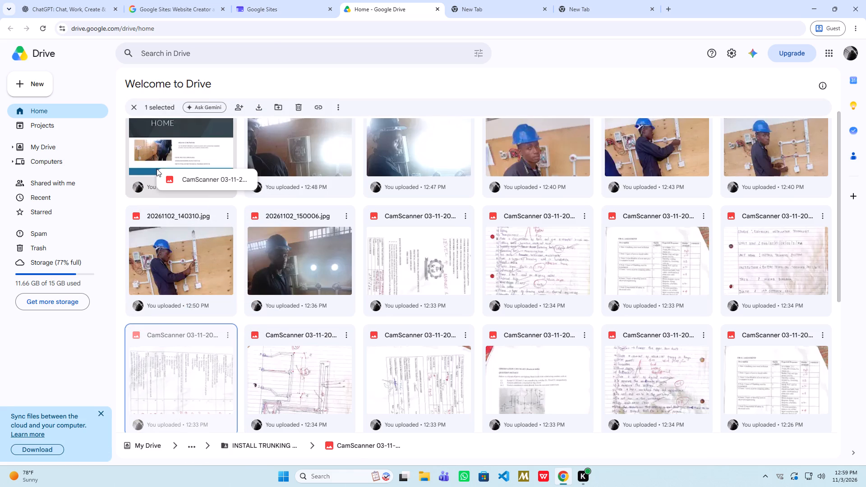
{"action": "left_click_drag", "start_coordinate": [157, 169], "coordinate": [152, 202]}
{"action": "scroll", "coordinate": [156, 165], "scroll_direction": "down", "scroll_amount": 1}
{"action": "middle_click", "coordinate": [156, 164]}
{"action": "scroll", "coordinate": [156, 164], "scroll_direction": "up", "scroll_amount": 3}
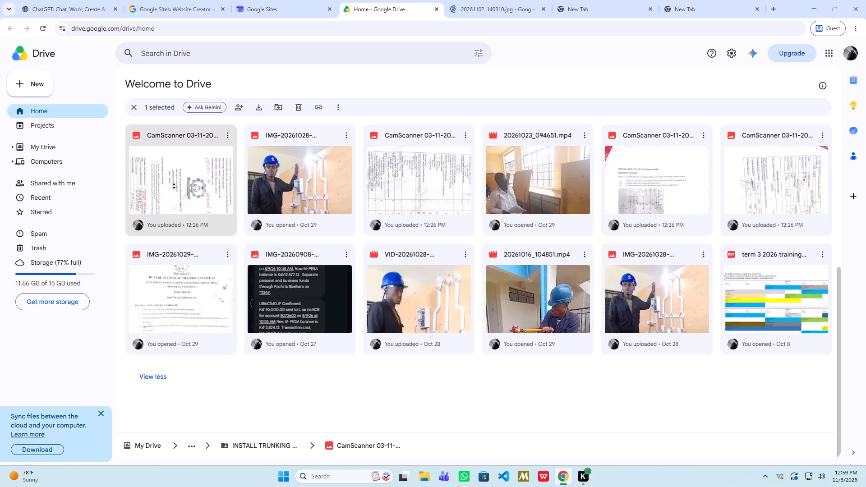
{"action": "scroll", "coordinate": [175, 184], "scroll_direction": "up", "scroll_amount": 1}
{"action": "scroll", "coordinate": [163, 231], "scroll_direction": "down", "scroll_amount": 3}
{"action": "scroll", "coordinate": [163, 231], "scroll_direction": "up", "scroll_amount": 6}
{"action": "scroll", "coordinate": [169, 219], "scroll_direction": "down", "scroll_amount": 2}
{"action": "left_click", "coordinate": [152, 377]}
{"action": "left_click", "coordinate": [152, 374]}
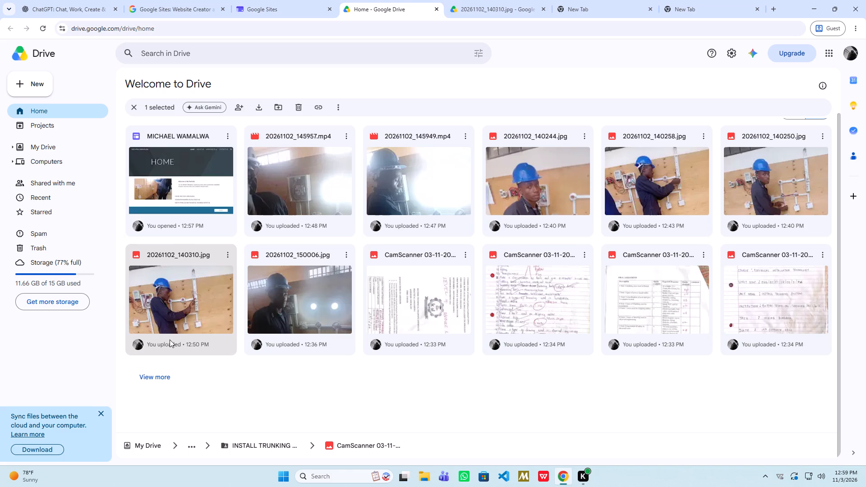
Expand the suggested files and move the scan CamScanner 03-11-2026 11.07_5.jpg into the michael eportfolio folder, accepting the access change.
{"action": "left_click", "coordinate": [142, 376]}
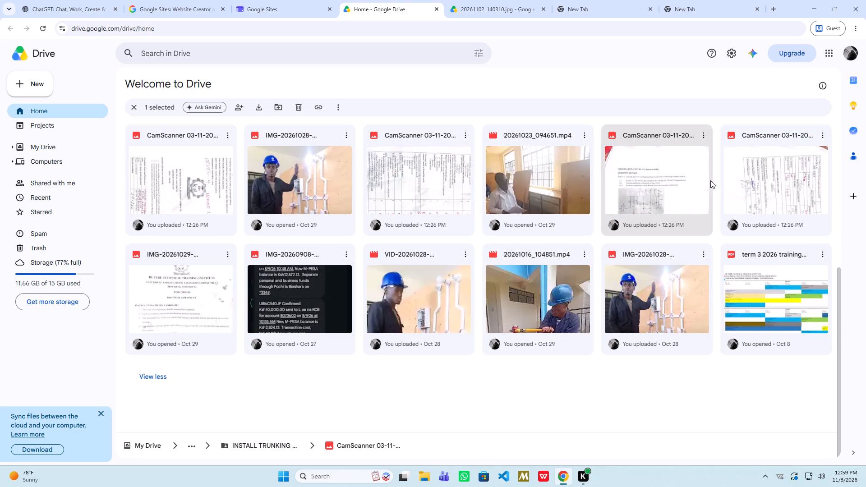
{"action": "left_click_drag", "start_coordinate": [737, 186], "coordinate": [755, 176]}
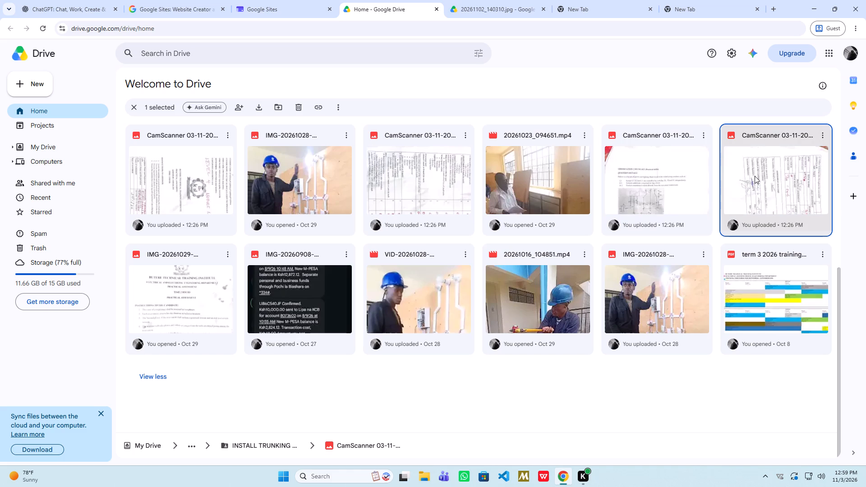
{"action": "left_click_drag", "start_coordinate": [755, 176], "coordinate": [768, 170]}
{"action": "left_click_drag", "start_coordinate": [769, 166], "coordinate": [401, 155]}
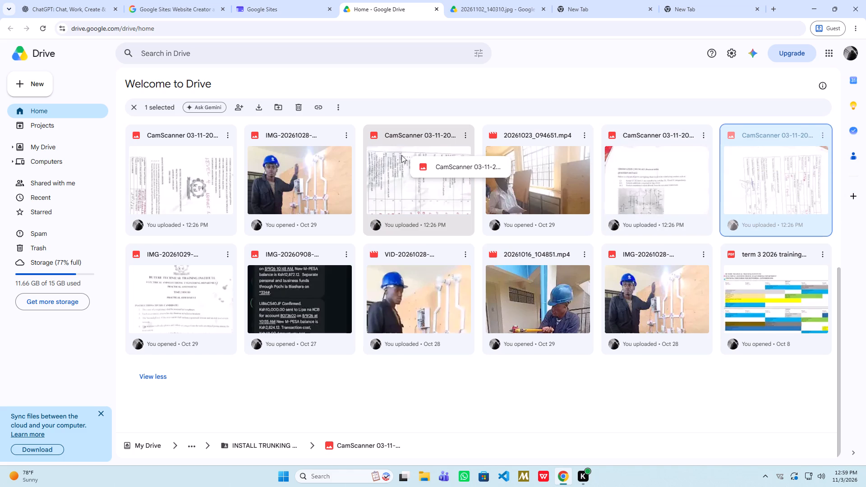
{"action": "left_click_drag", "start_coordinate": [401, 155], "coordinate": [382, 174]}
{"action": "scroll", "coordinate": [381, 175], "scroll_direction": "up", "scroll_amount": 1}
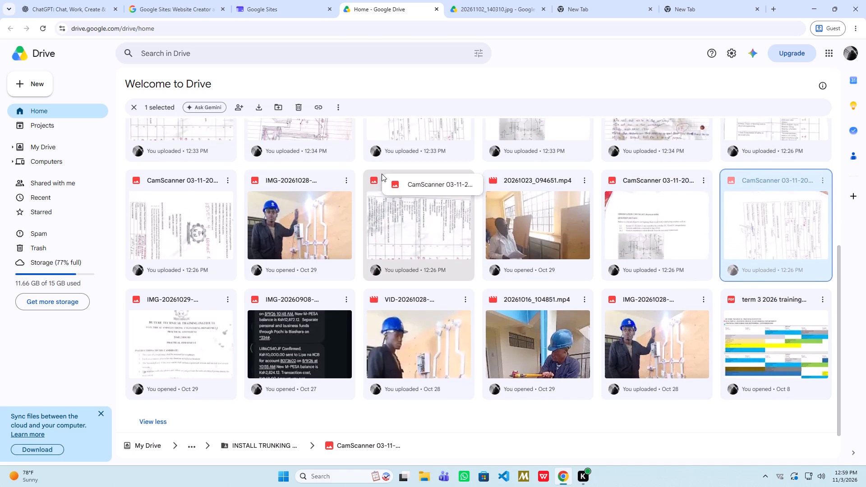
{"action": "left_click_drag", "start_coordinate": [382, 174], "coordinate": [366, 167]}
{"action": "scroll", "coordinate": [382, 173], "scroll_direction": "up", "scroll_amount": 4}
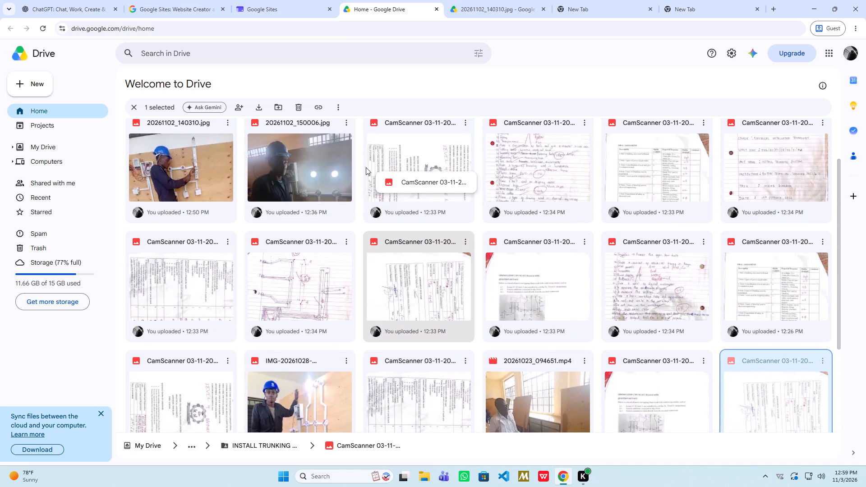
{"action": "left_click_drag", "start_coordinate": [366, 167], "coordinate": [352, 163]}
{"action": "scroll", "coordinate": [352, 163], "scroll_direction": "up", "scroll_amount": 3}
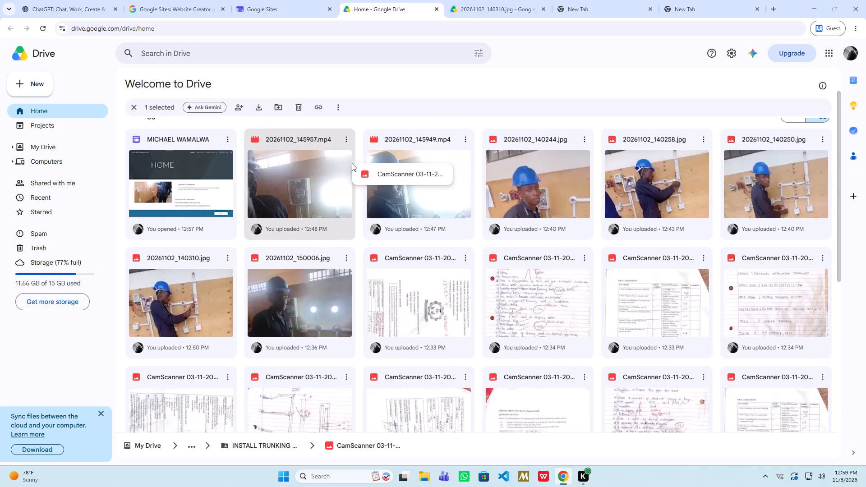
{"action": "left_click_drag", "start_coordinate": [352, 163], "coordinate": [199, 127]}
{"action": "scroll", "coordinate": [352, 163], "scroll_direction": "up", "scroll_amount": 2}
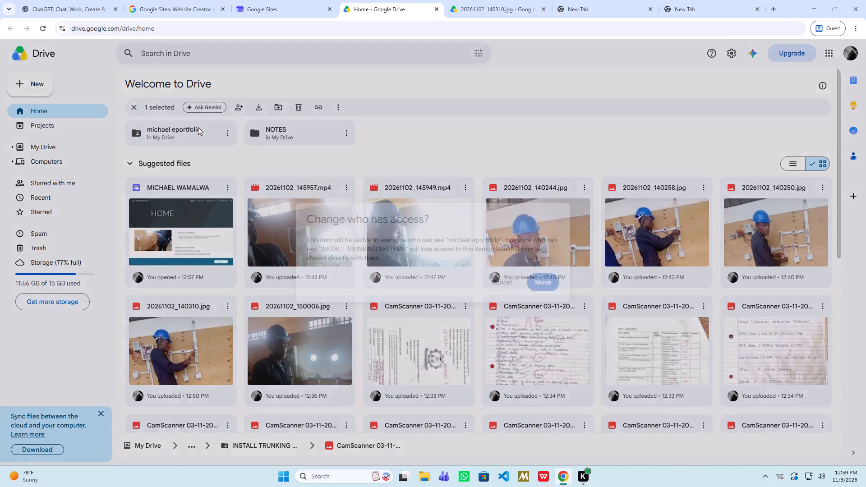
{"action": "left_click", "coordinate": [547, 278]}
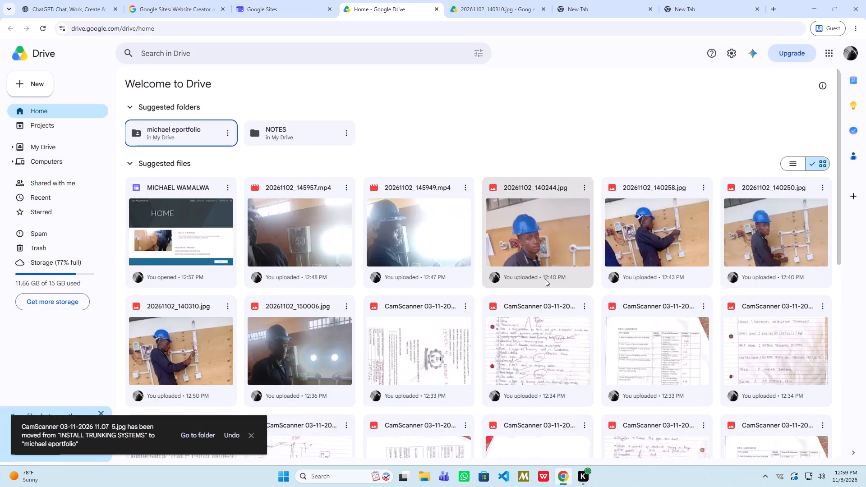
Open the michael eportfolio folder, check the contents of its MODULE 1 subfolder, and return to michael eportfolio.
{"action": "double_click", "coordinate": [165, 127]}
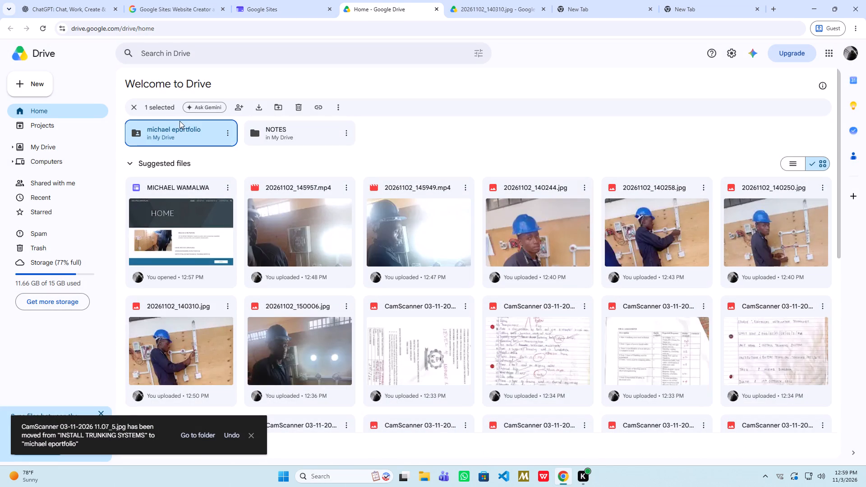
{"action": "double_click", "coordinate": [183, 139]}
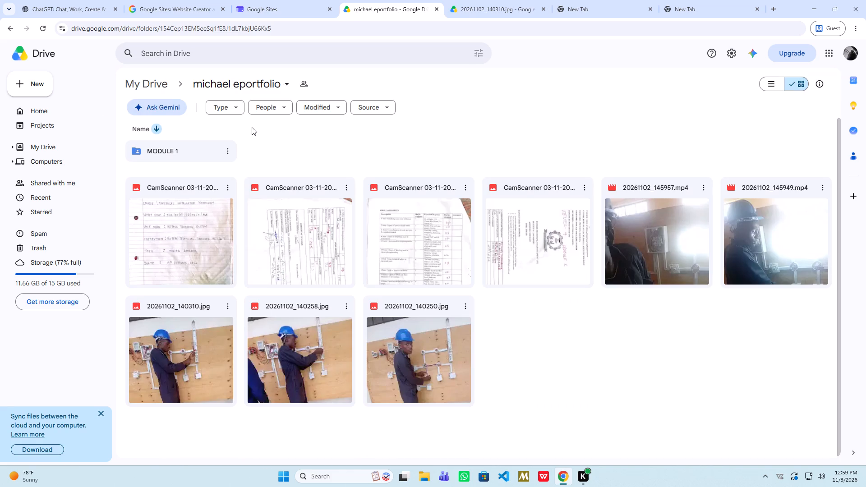
{"action": "double_click", "coordinate": [203, 148]}
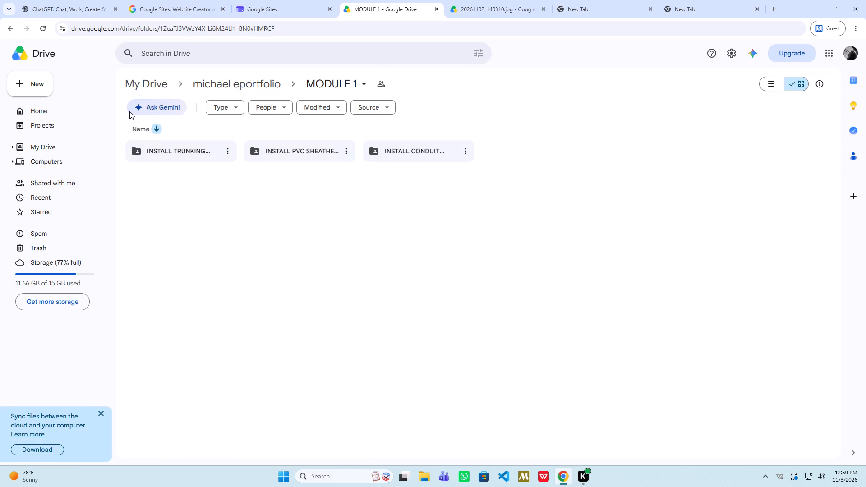
{"action": "left_click", "coordinate": [224, 88]}
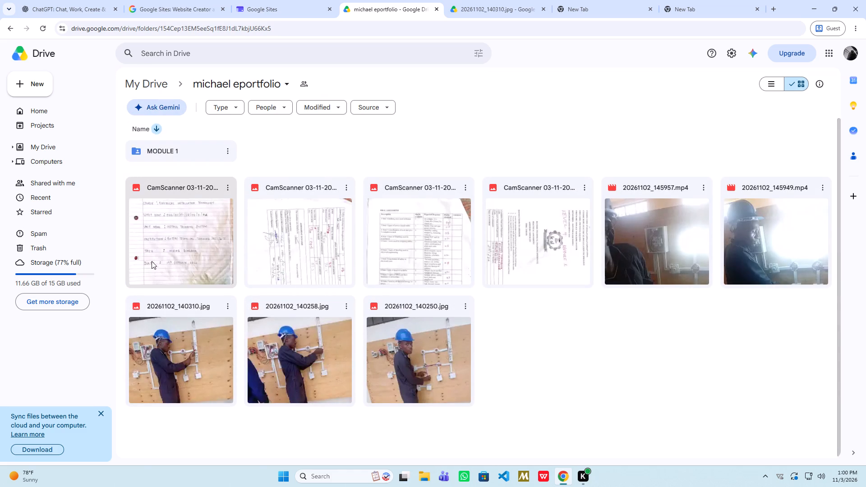
Move the scans CamScanner 03-11-2026 11.07_1.jpg and CamScanner 03-11-2026 11.12_1 (1).jpg into the MODULE 1 folder, accepting the access change for each.
{"action": "left_click", "coordinate": [471, 260]}
{"action": "left_click_drag", "start_coordinate": [504, 250], "coordinate": [497, 254]}
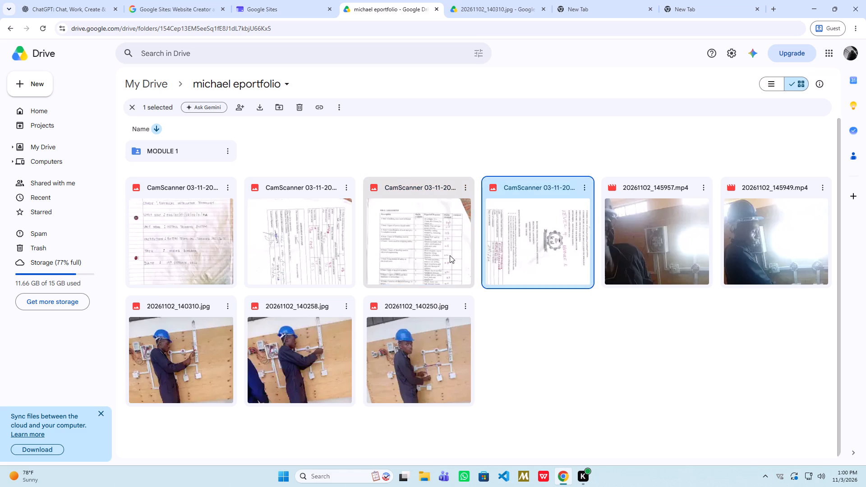
{"action": "left_click_drag", "start_coordinate": [450, 255], "coordinate": [527, 255]}
{"action": "left_click_drag", "start_coordinate": [511, 256], "coordinate": [509, 256]}
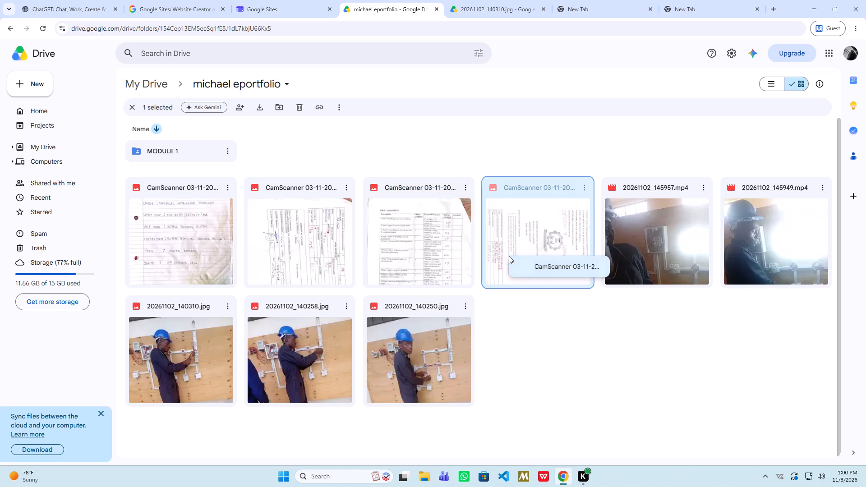
{"action": "left_click_drag", "start_coordinate": [509, 256], "coordinate": [143, 147]}
{"action": "left_click_drag", "start_coordinate": [202, 188], "coordinate": [291, 229]}
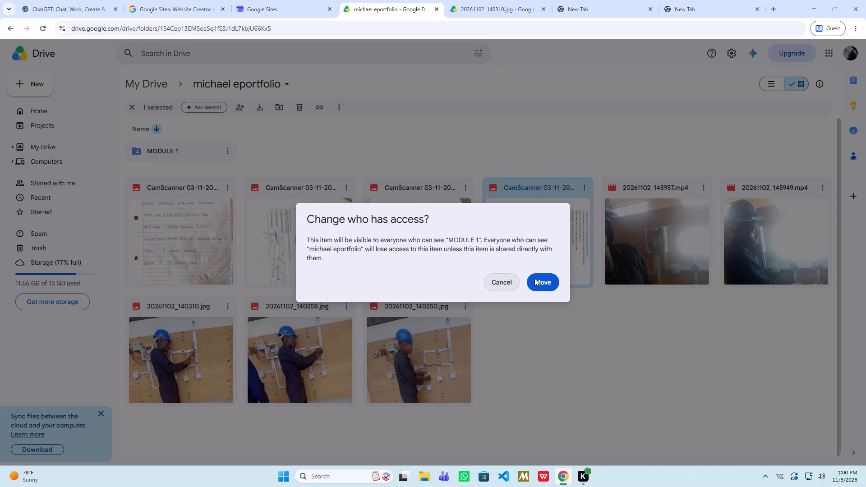
{"action": "left_click", "coordinate": [548, 279]}
{"action": "left_click_drag", "start_coordinate": [171, 227], "coordinate": [180, 158]}
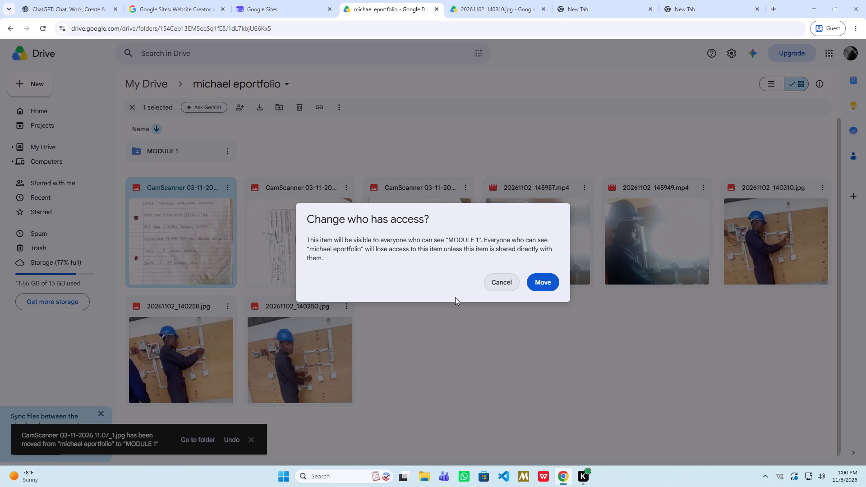
{"action": "left_click_drag", "start_coordinate": [540, 251], "coordinate": [545, 267]}
{"action": "left_click", "coordinate": [545, 273]}
Move the two remaining CamScanner scans and the video 20261102_145957.mp4 together into the MODULE 1 folder, accepting the access change.
{"action": "left_click_drag", "start_coordinate": [202, 211], "coordinate": [201, 211]}
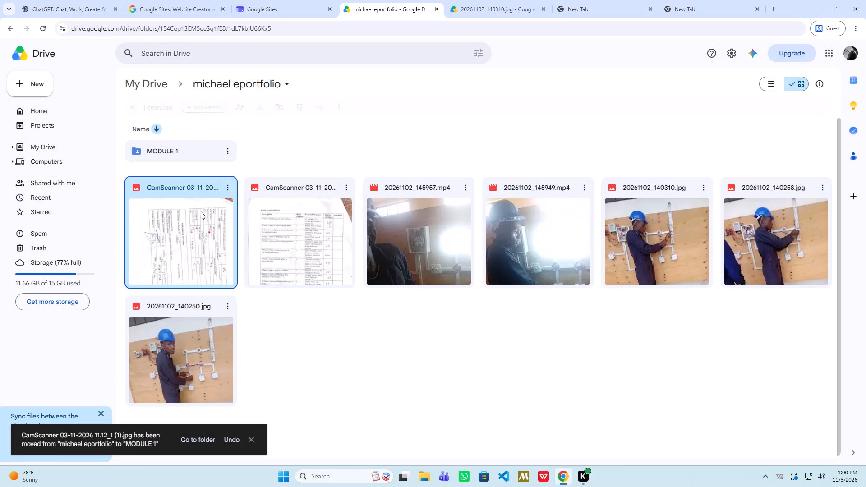
{"action": "left_click_drag", "start_coordinate": [201, 211], "coordinate": [279, 235]}
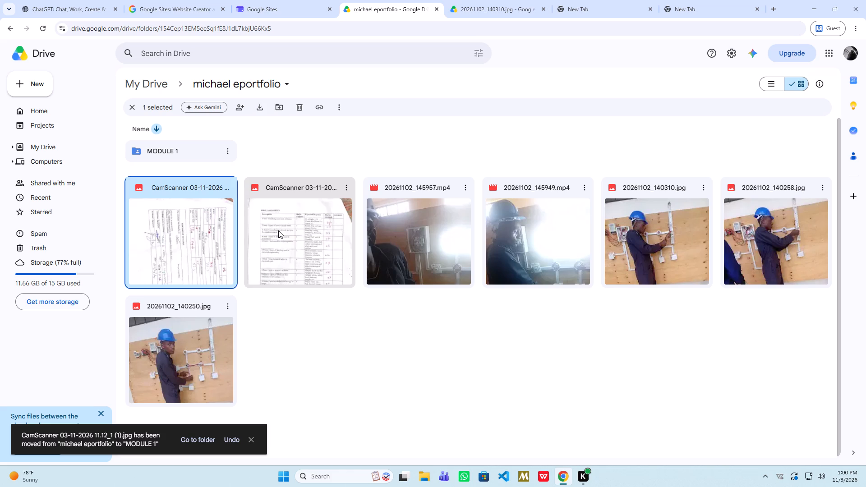
{"action": "left_click_drag", "start_coordinate": [117, 224], "coordinate": [294, 249]}
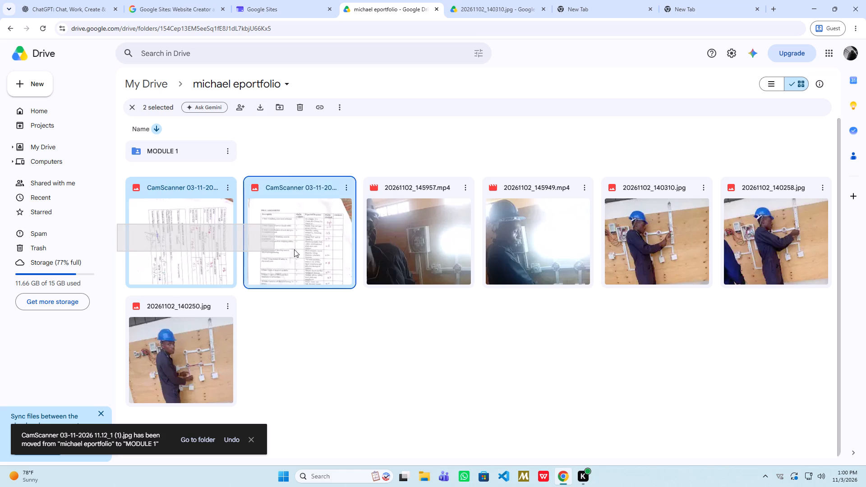
{"action": "left_click_drag", "start_coordinate": [294, 249], "coordinate": [171, 162]}
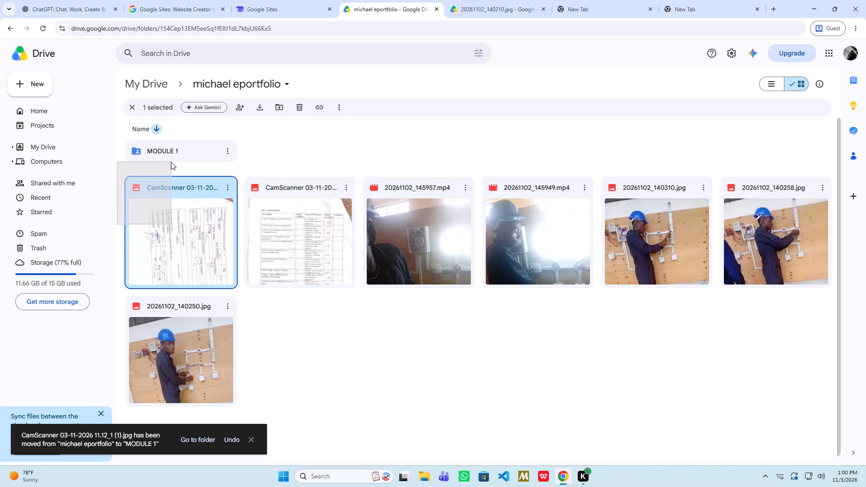
{"action": "left_click_drag", "start_coordinate": [171, 162], "coordinate": [379, 238]}
{"action": "left_click_drag", "start_coordinate": [338, 236], "coordinate": [253, 206], "text": "shift"}
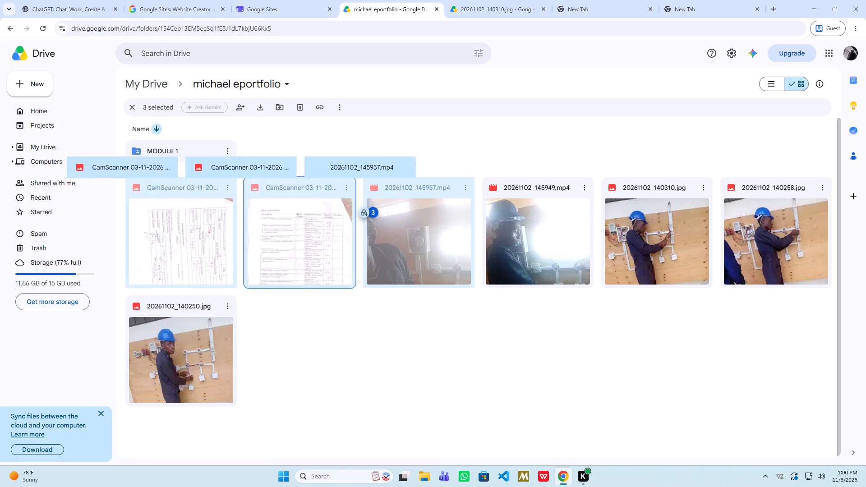
{"action": "left_click_drag", "start_coordinate": [253, 206], "coordinate": [169, 147], "text": "shift"}
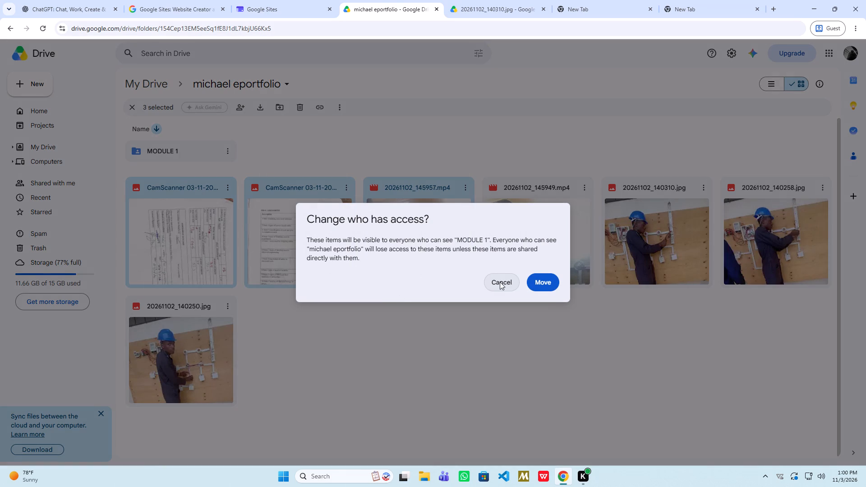
{"action": "left_click", "coordinate": [548, 284]}
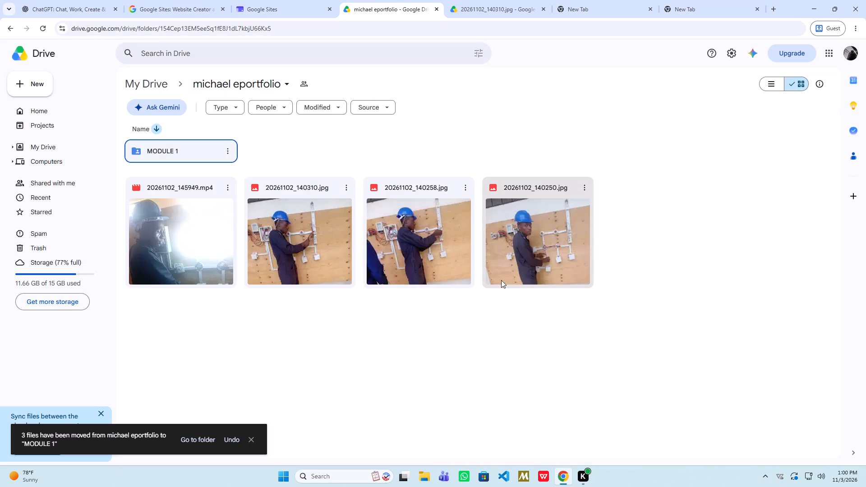
Move the video 20261102_145949.mp4 from michael eportfolio into the MODULE 1 folder, accepting the access change.
{"action": "left_click_drag", "start_coordinate": [158, 225], "coordinate": [254, 244]}
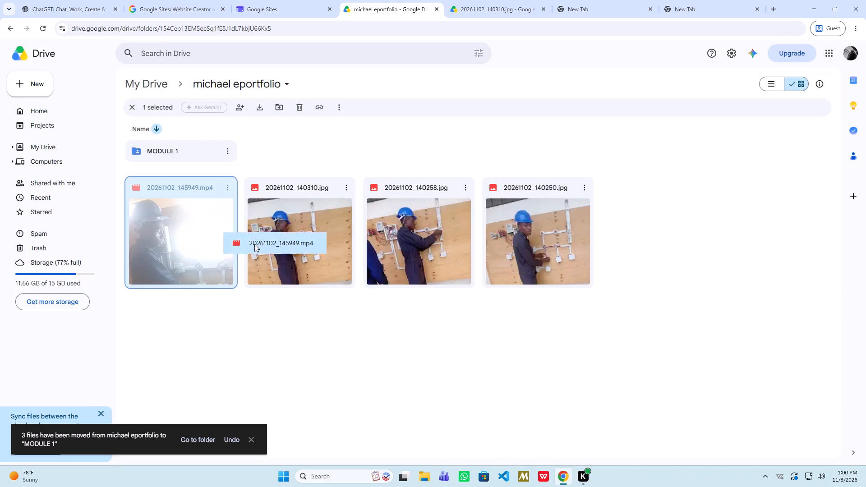
{"action": "left_click_drag", "start_coordinate": [254, 244], "coordinate": [253, 222]}
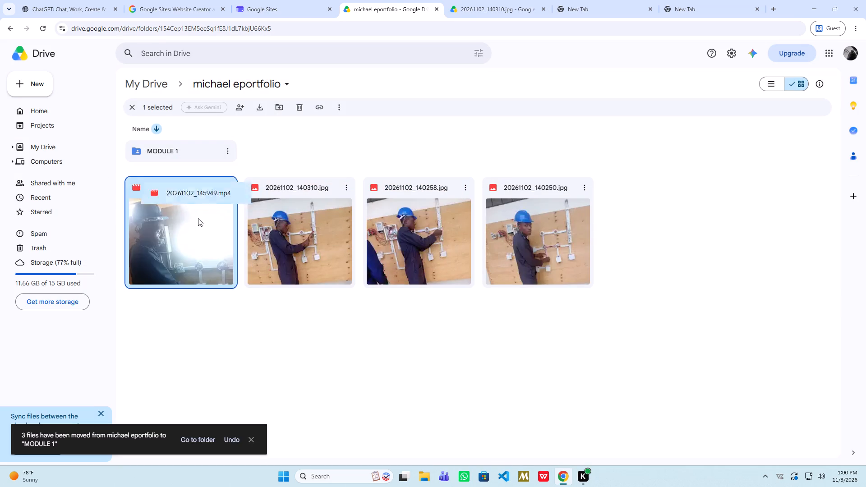
{"action": "left_click_drag", "start_coordinate": [198, 218], "coordinate": [309, 229], "text": "shift"}
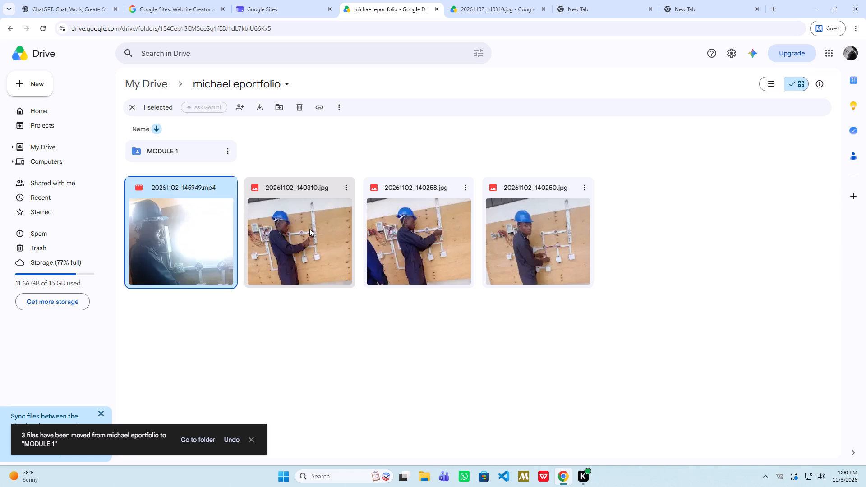
{"action": "left_click_drag", "start_coordinate": [309, 229], "coordinate": [305, 232]}
{"action": "left_click_drag", "start_coordinate": [292, 228], "coordinate": [143, 195], "text": "shift"}
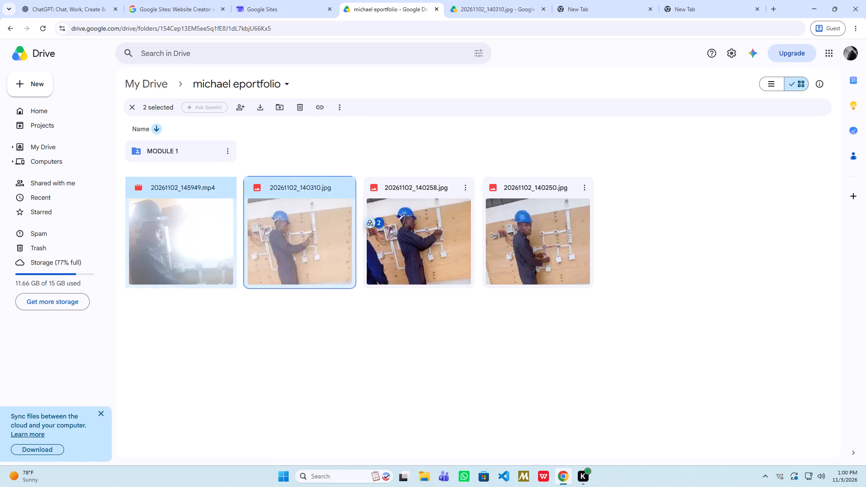
{"action": "left_click_drag", "start_coordinate": [143, 195], "coordinate": [150, 196], "text": "shift"}
{"action": "left_click_drag", "start_coordinate": [122, 193], "coordinate": [150, 178], "text": "shift"}
{"action": "left_click_drag", "start_coordinate": [150, 178], "coordinate": [181, 158], "text": "shift"}
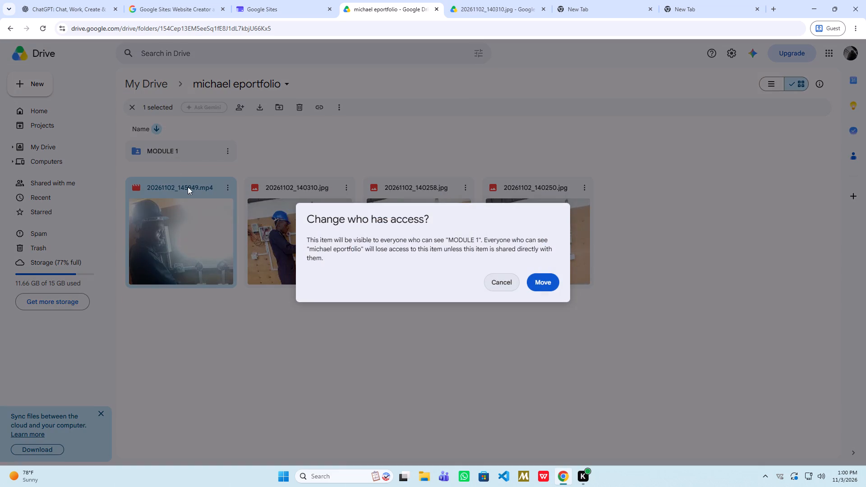
{"action": "left_click_drag", "start_coordinate": [426, 225], "coordinate": [423, 273]}
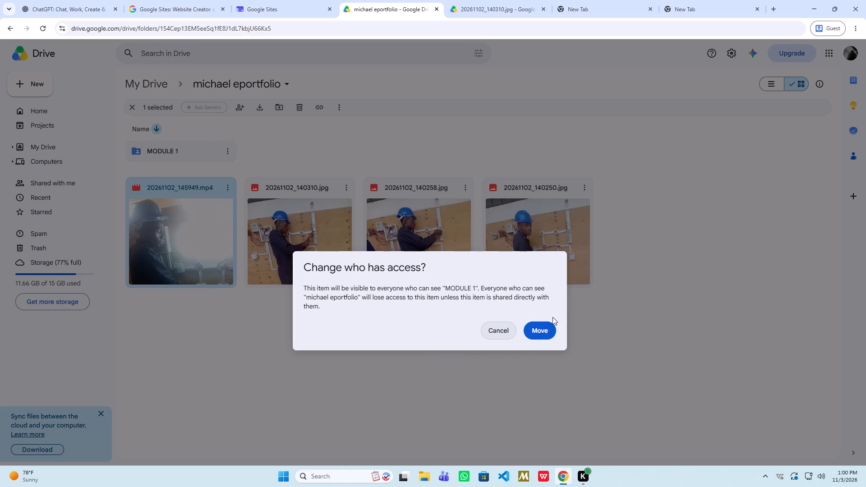
{"action": "left_click", "coordinate": [541, 331]}
Move the photo 20261102_140310.jpg from michael eportfolio into the MODULE 1 folder, accepting the access change.
{"action": "left_click_drag", "start_coordinate": [133, 203], "coordinate": [135, 207]}
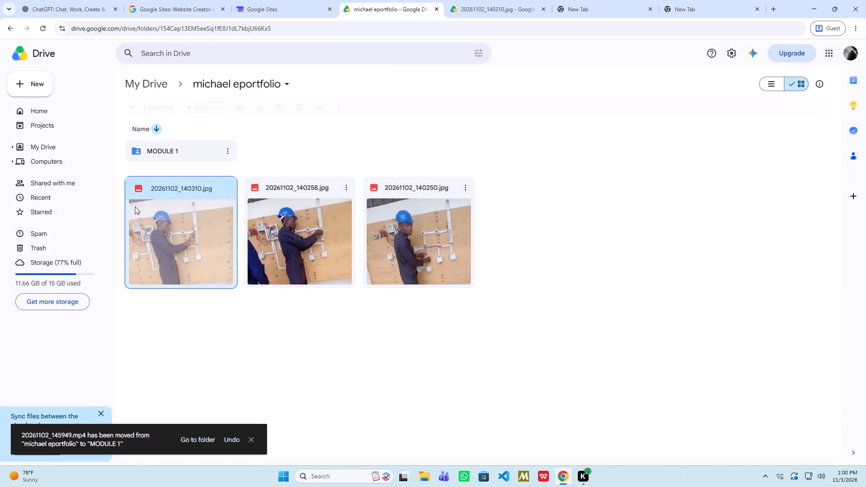
{"action": "left_click_drag", "start_coordinate": [135, 207], "coordinate": [239, 234]}
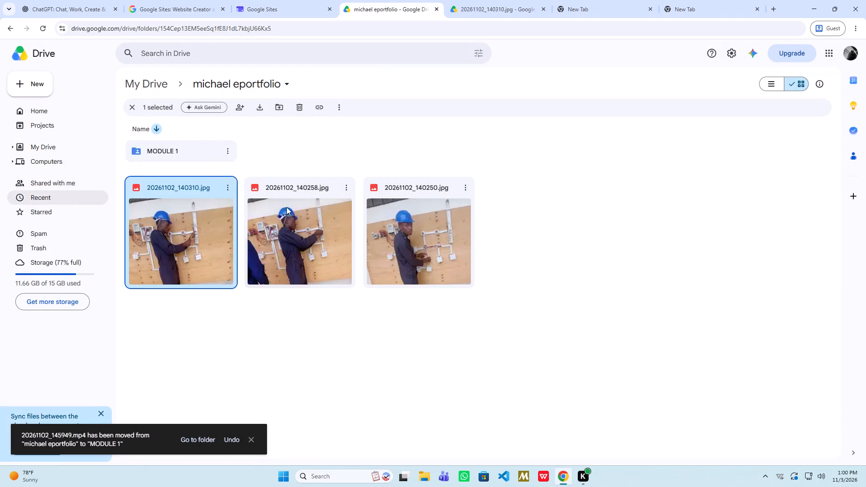
{"action": "left_click_drag", "start_coordinate": [295, 366], "coordinate": [301, 357]}
{"action": "left_click_drag", "start_coordinate": [222, 182], "coordinate": [221, 182]}
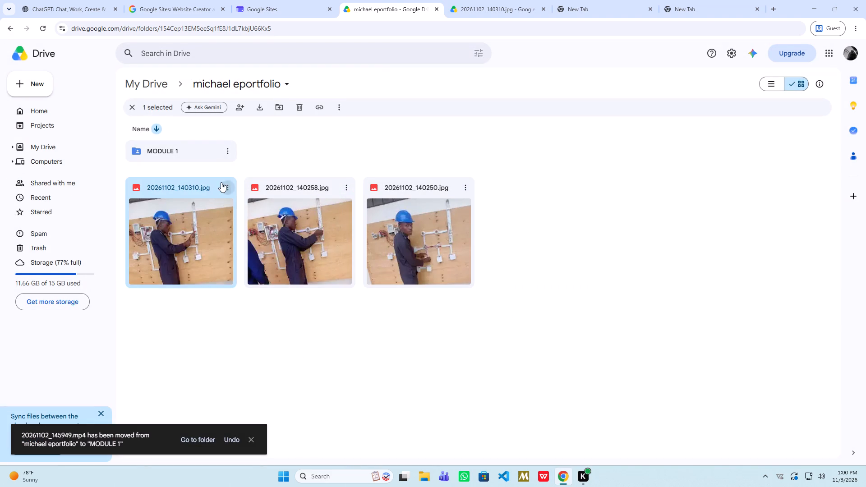
{"action": "left_click_drag", "start_coordinate": [221, 182], "coordinate": [147, 136]}
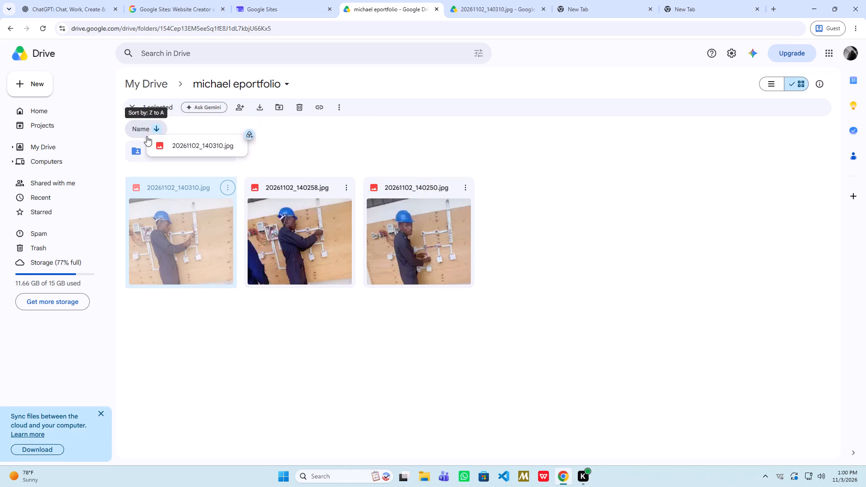
{"action": "left_click_drag", "start_coordinate": [147, 136], "coordinate": [147, 145]}
{"action": "left_click_drag", "start_coordinate": [317, 280], "coordinate": [514, 306]}
{"action": "left_click_drag", "start_coordinate": [556, 268], "coordinate": [535, 281]}
{"action": "left_click", "coordinate": [539, 280]}
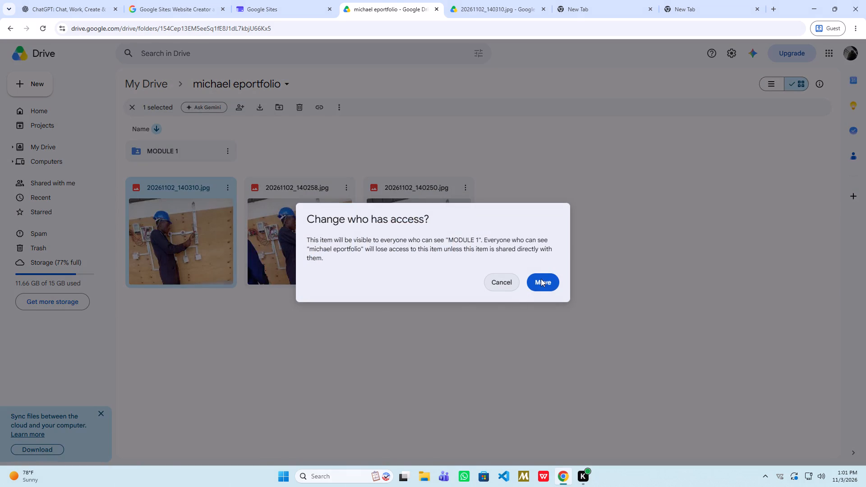
Move the photos 20261102_140258.jpg and 20261102_140250.jpg together into the MODULE 1 folder, accepting the access change.
{"action": "left_click_drag", "start_coordinate": [179, 199], "coordinate": [265, 241]}
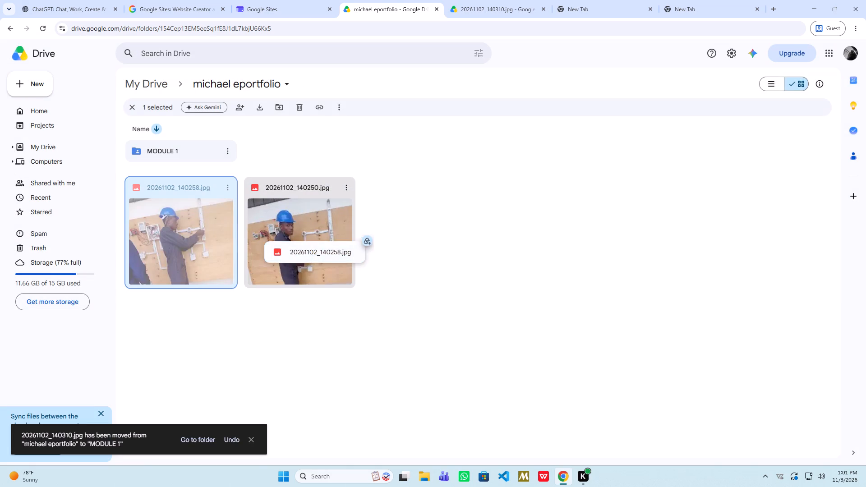
{"action": "left_click_drag", "start_coordinate": [265, 241], "coordinate": [316, 230]}
{"action": "left_click", "coordinate": [327, 232], "text": "shift"}
{"action": "left_click_drag", "start_coordinate": [328, 230], "coordinate": [170, 152], "text": "shift"}
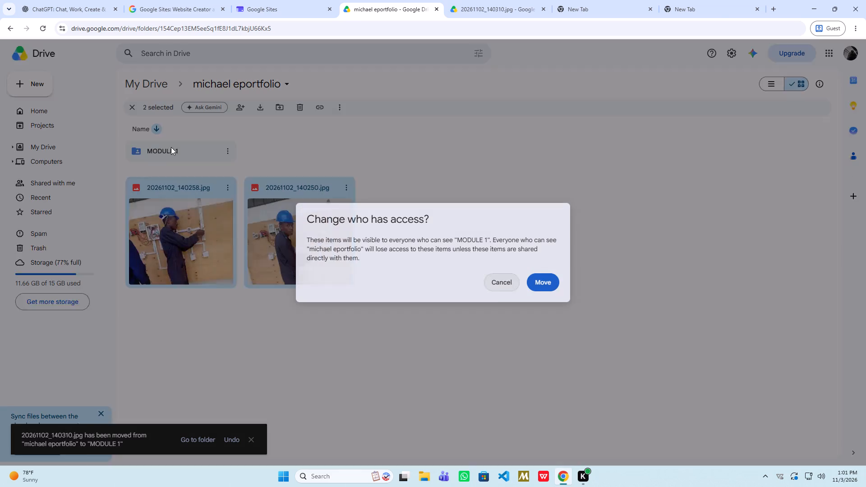
{"action": "left_click_drag", "start_coordinate": [544, 230], "coordinate": [580, 243]}
{"action": "left_click", "coordinate": [552, 276]}
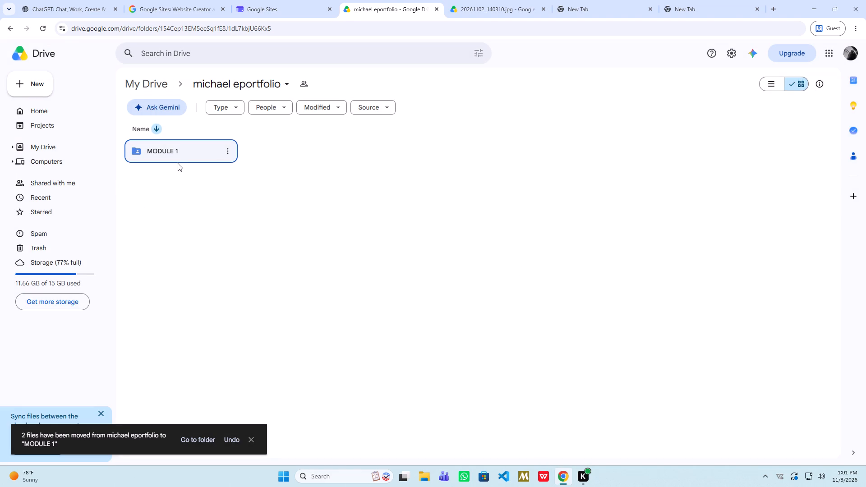
Open the MODULE 1 folder and move its first two CamScanner scans into the INSTALL TRUNKING SYSTEMS subfolder, accepting the access change.
{"action": "double_click", "coordinate": [177, 155]}
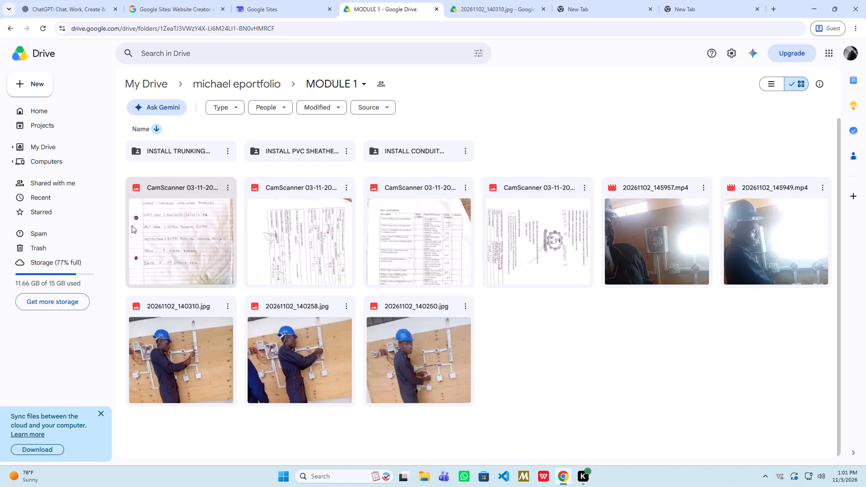
{"action": "left_click_drag", "start_coordinate": [132, 242], "coordinate": [132, 242]}
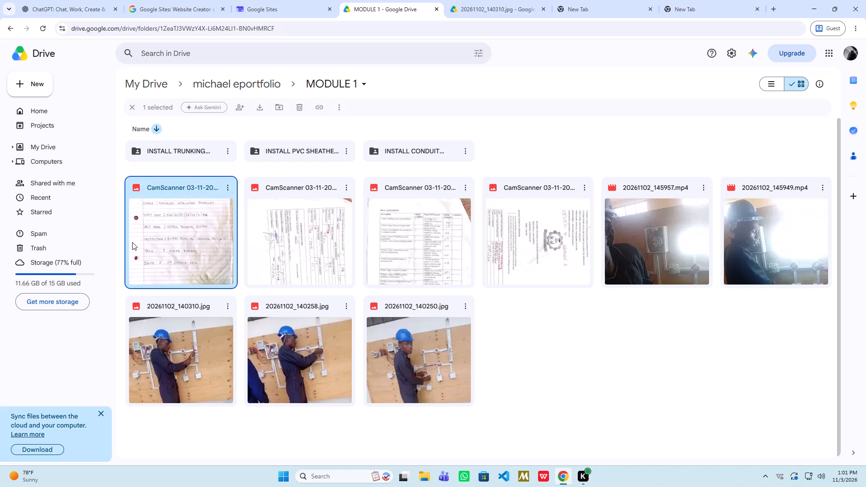
{"action": "left_click_drag", "start_coordinate": [132, 242], "coordinate": [290, 260]}
{"action": "left_click_drag", "start_coordinate": [267, 240], "coordinate": [340, 249], "text": "shift"}
{"action": "left_click_drag", "start_coordinate": [334, 248], "coordinate": [184, 156], "text": "shift"}
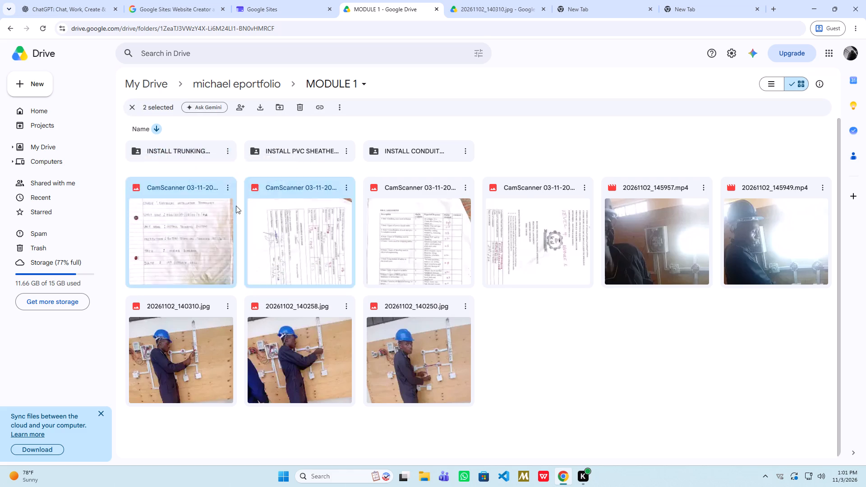
{"action": "left_click", "coordinate": [539, 283], "text": "shift"}
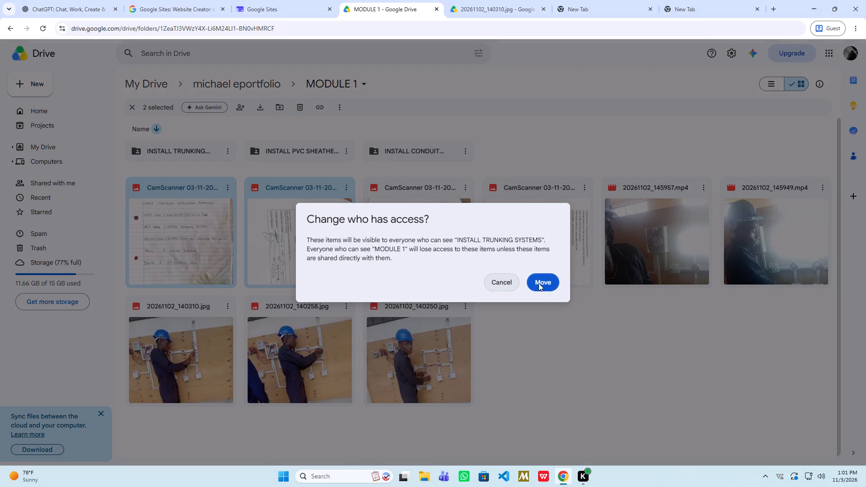
Move the other two CamScanner scans in MODULE 1 into the INSTALL TRUNKING SYSTEMS subfolder, accepting the access change.
{"action": "left_click_drag", "start_coordinate": [219, 231], "coordinate": [267, 236]}
{"action": "left_click_drag", "start_coordinate": [268, 235], "coordinate": [270, 237]}
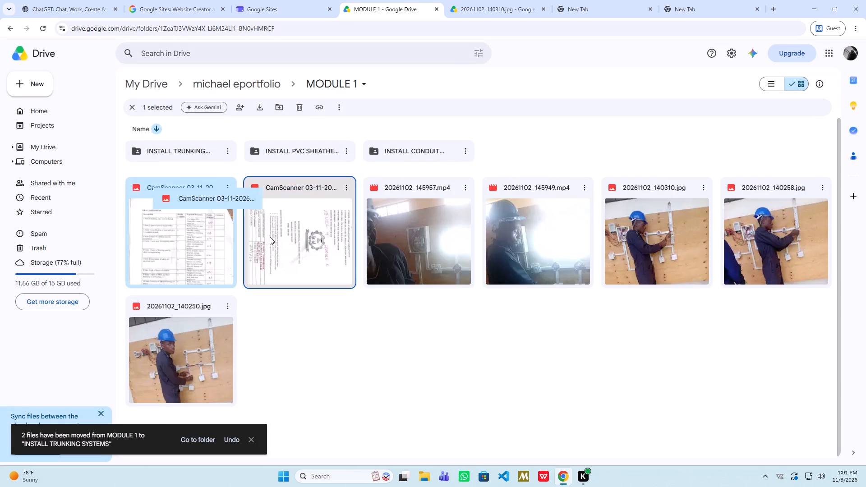
{"action": "left_click_drag", "start_coordinate": [270, 237], "coordinate": [287, 235]}
{"action": "left_click_drag", "start_coordinate": [284, 230], "coordinate": [235, 207], "text": "shift"}
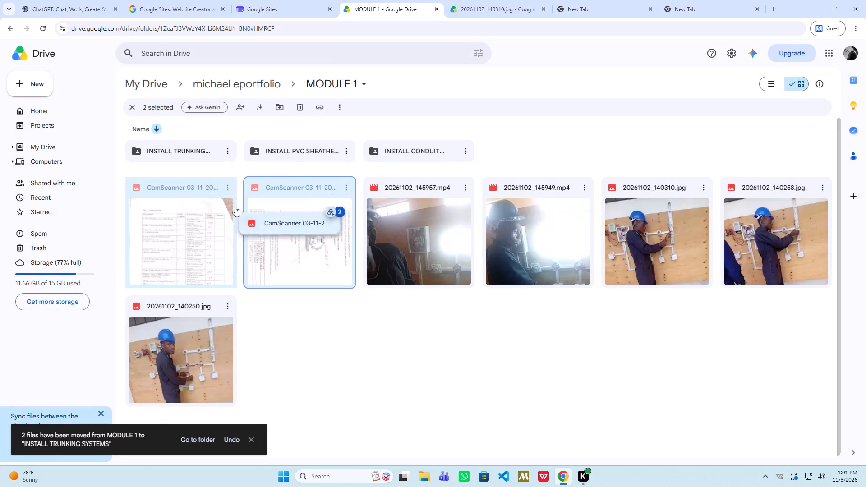
{"action": "left_click_drag", "start_coordinate": [235, 207], "coordinate": [179, 153], "text": "shift"}
{"action": "left_click_drag", "start_coordinate": [365, 244], "coordinate": [417, 257]}
{"action": "left_click", "coordinate": [543, 288]}
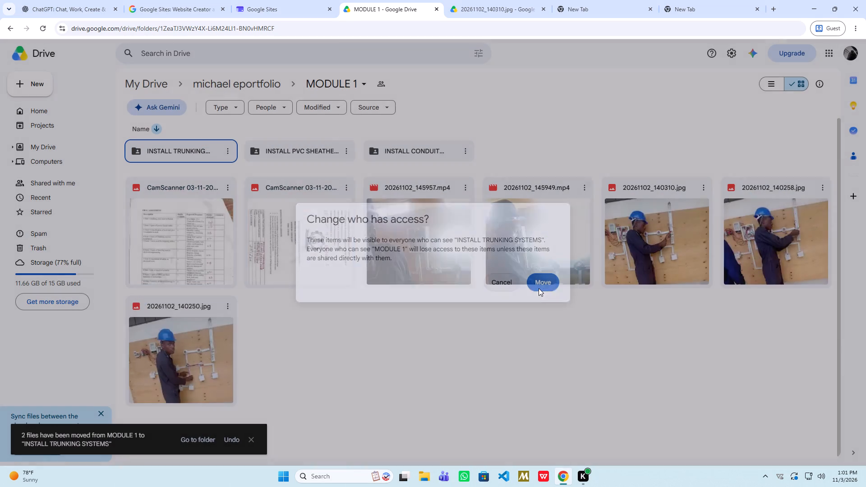
Move the videos 20261102_145957.mp4 and 20261102_145949.mp4 into the INSTALL TRUNKING SYSTEMS subfolder, accepting the access change.
{"action": "left_click_drag", "start_coordinate": [234, 231], "coordinate": [295, 244]}
{"action": "left_click_drag", "start_coordinate": [295, 244], "coordinate": [295, 237], "text": "shift"}
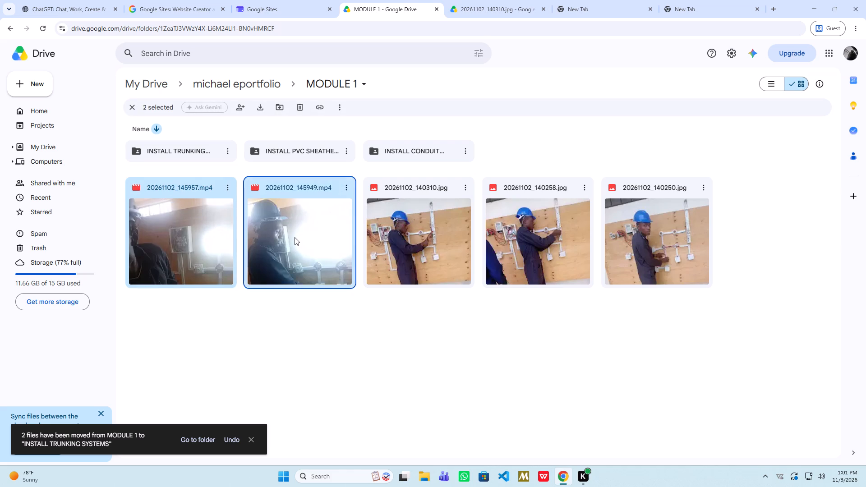
{"action": "left_click_drag", "start_coordinate": [295, 237], "coordinate": [165, 149], "text": "shift"}
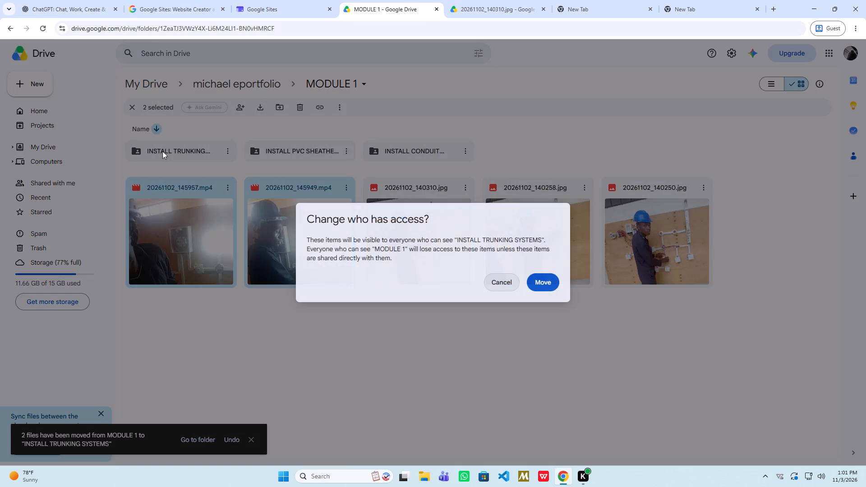
{"action": "left_click", "coordinate": [541, 286]}
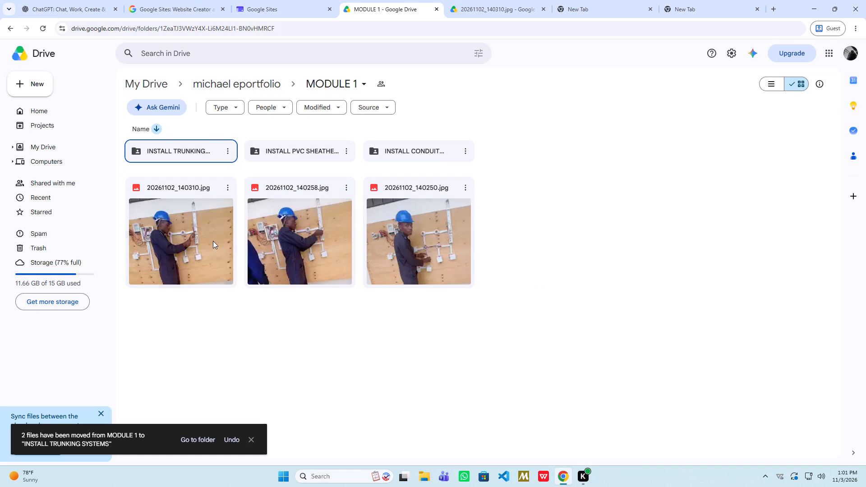
Move the photos 20261102_140310.jpg and 20261102_140258.jpg together into the INSTALL TRUNKING SYSTEMS subfolder, accepting the access change.
{"action": "left_click_drag", "start_coordinate": [213, 241], "coordinate": [315, 242], "text": "shift"}
{"action": "left_click_drag", "start_coordinate": [292, 239], "coordinate": [341, 239]}
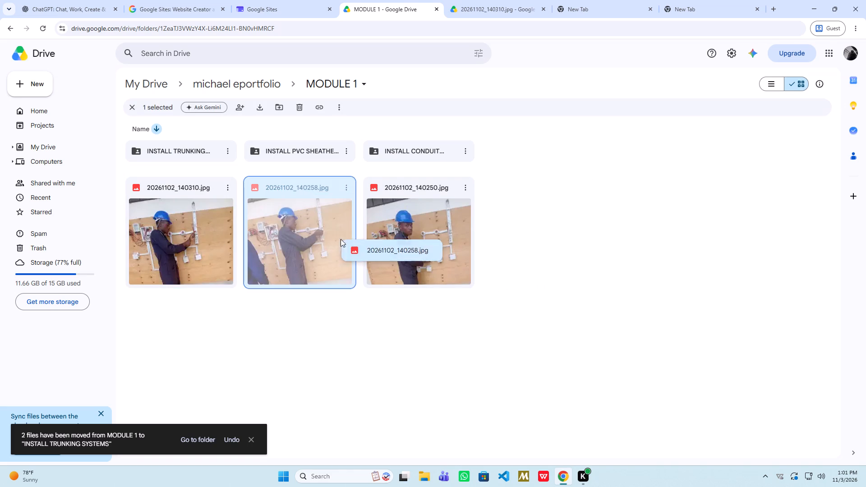
{"action": "left_click_drag", "start_coordinate": [341, 239], "coordinate": [158, 191]}
{"action": "left_click_drag", "start_coordinate": [157, 191], "coordinate": [256, 222]}
{"action": "left_click_drag", "start_coordinate": [256, 222], "coordinate": [295, 227]}
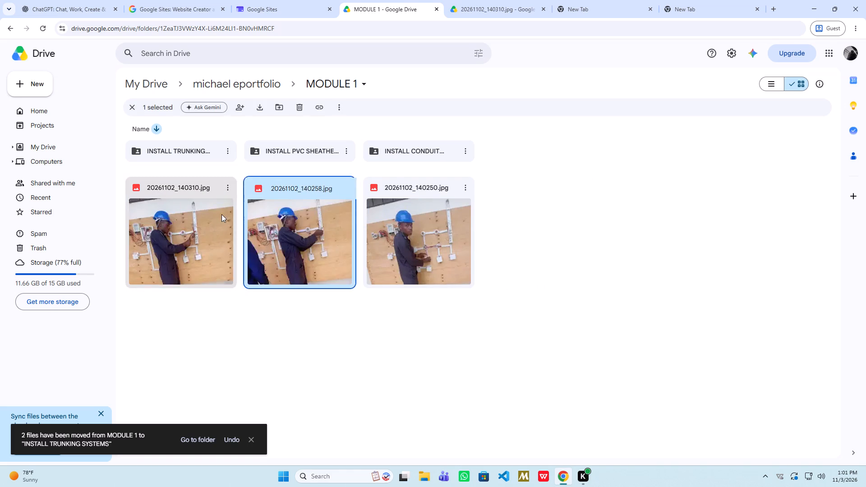
{"action": "left_click_drag", "start_coordinate": [215, 213], "coordinate": [231, 224]}
{"action": "right_click_drag", "start_coordinate": [228, 219], "coordinate": [247, 224]}
{"action": "left_click", "coordinate": [225, 226]}
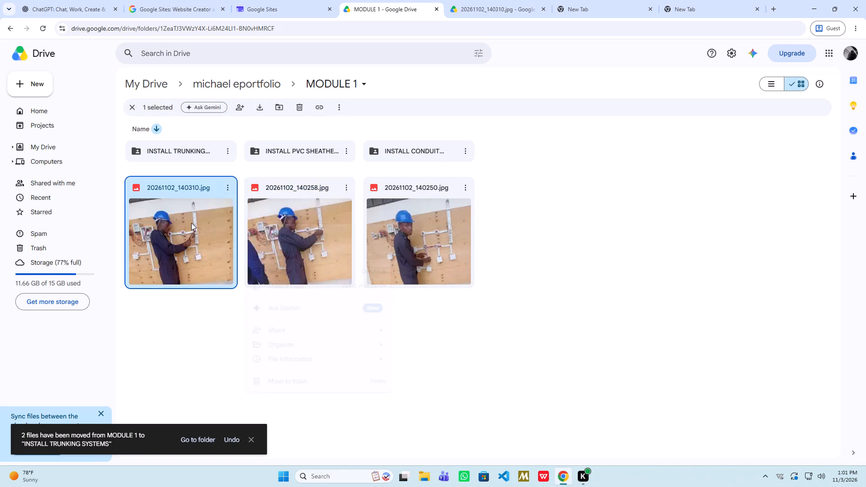
{"action": "left_click_drag", "start_coordinate": [191, 223], "coordinate": [278, 245]}
{"action": "left_click", "coordinate": [278, 243]}
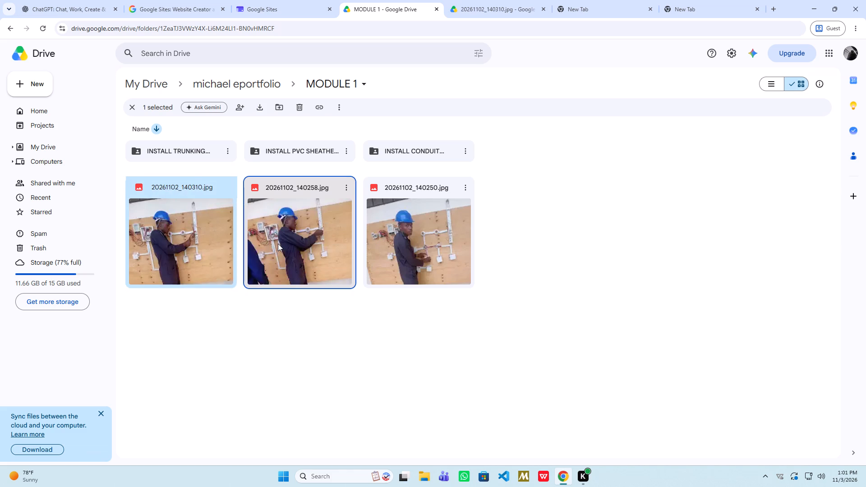
{"action": "left_click_drag", "start_coordinate": [270, 244], "coordinate": [263, 239]}
{"action": "left_click_drag", "start_coordinate": [228, 235], "coordinate": [284, 243]}
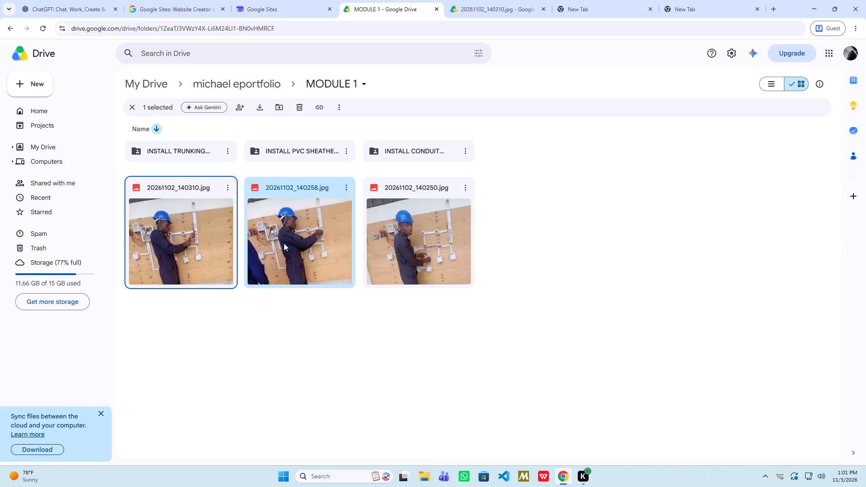
{"action": "left_click_drag", "start_coordinate": [284, 243], "coordinate": [180, 225]}
{"action": "left_click_drag", "start_coordinate": [171, 223], "coordinate": [152, 129], "text": "shift"}
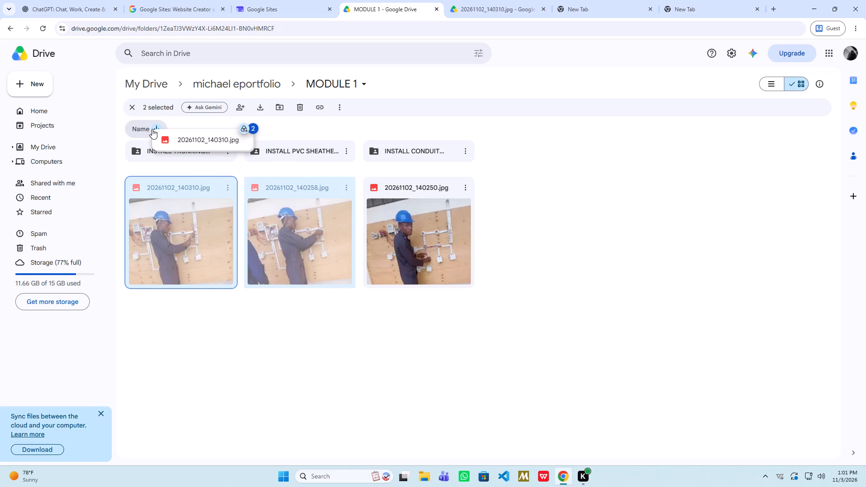
{"action": "left_click_drag", "start_coordinate": [152, 129], "coordinate": [150, 151], "text": "shift"}
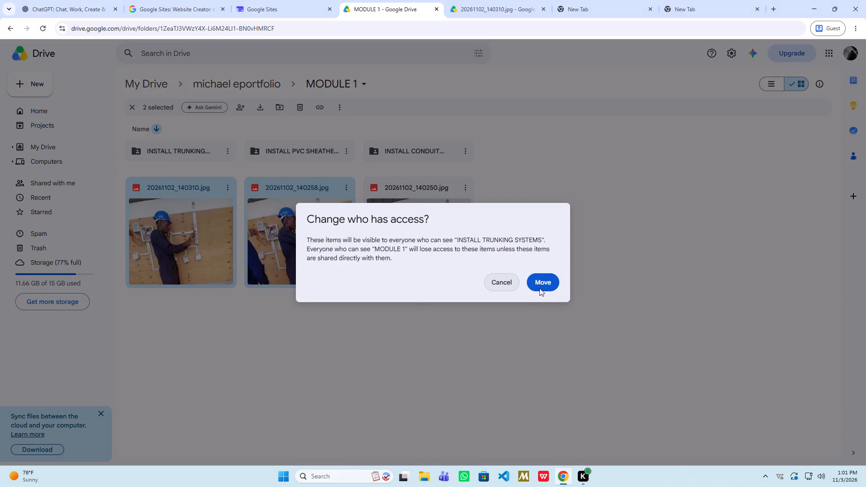
{"action": "left_click", "coordinate": [541, 285]}
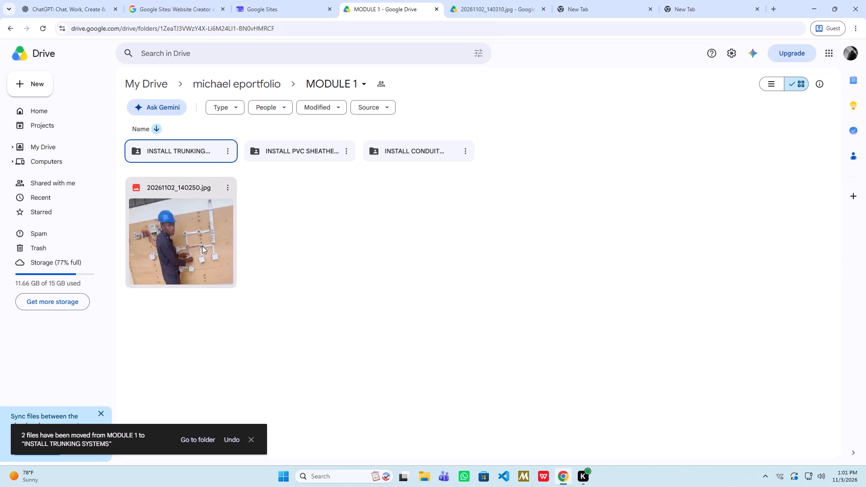
Move the remaining photo 20261102_140250.jpg into the INSTALL TRUNKING SYSTEMS subfolder, accepting the access change.
{"action": "left_click_drag", "start_coordinate": [202, 246], "coordinate": [180, 141]}
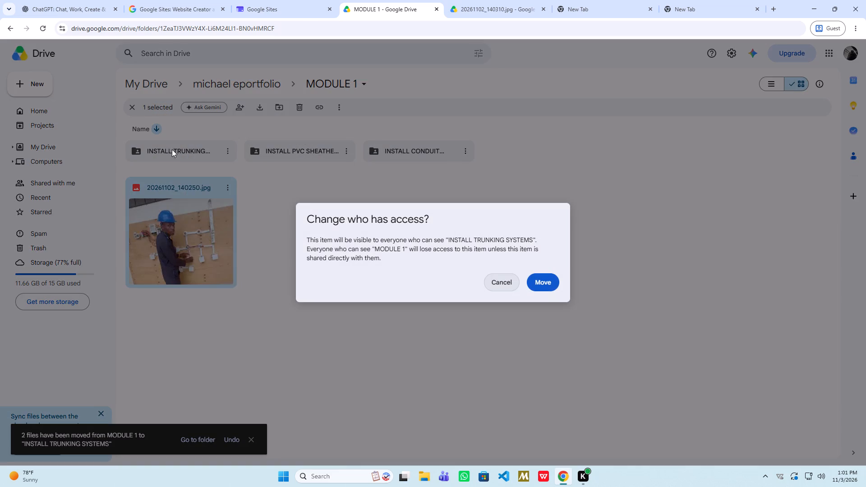
{"action": "left_click", "coordinate": [545, 284]}
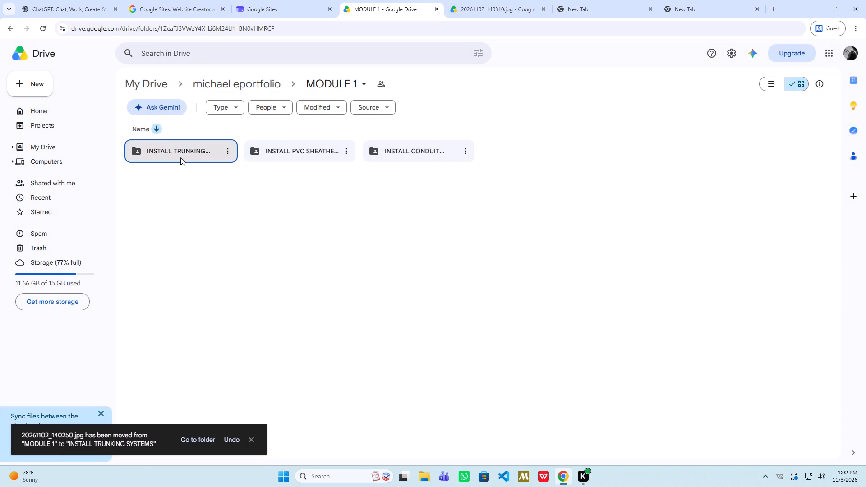
Open the INSTALL TRUNKING SYSTEMS folder and look through all the scans, photos and videos gathered in it.
{"action": "double_click", "coordinate": [184, 147]}
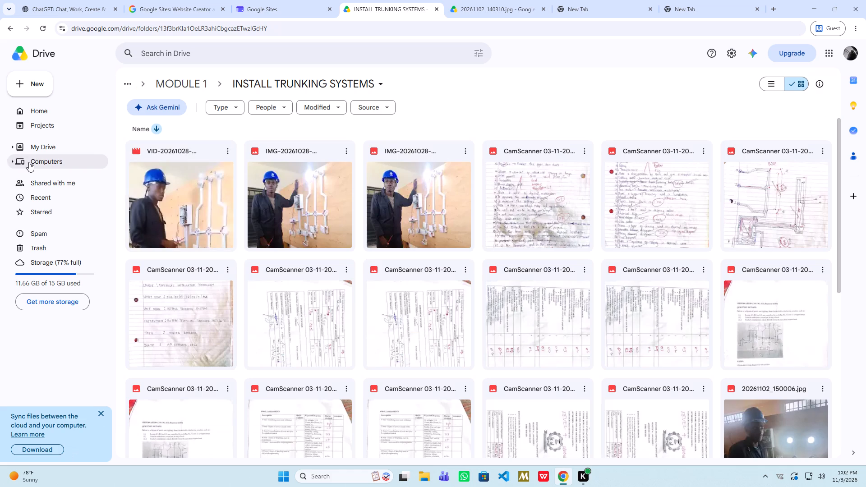
{"action": "scroll", "coordinate": [232, 252], "scroll_direction": "down", "scroll_amount": 5}
{"action": "left_click_drag", "start_coordinate": [236, 237], "coordinate": [260, 153]}
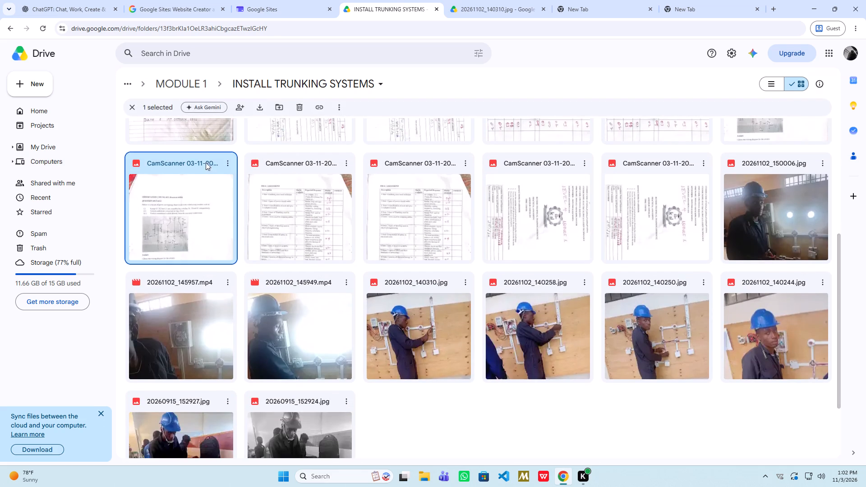
{"action": "scroll", "coordinate": [197, 158], "scroll_direction": "up", "scroll_amount": 8}
{"action": "left_click_drag", "start_coordinate": [200, 171], "coordinate": [200, 188]}
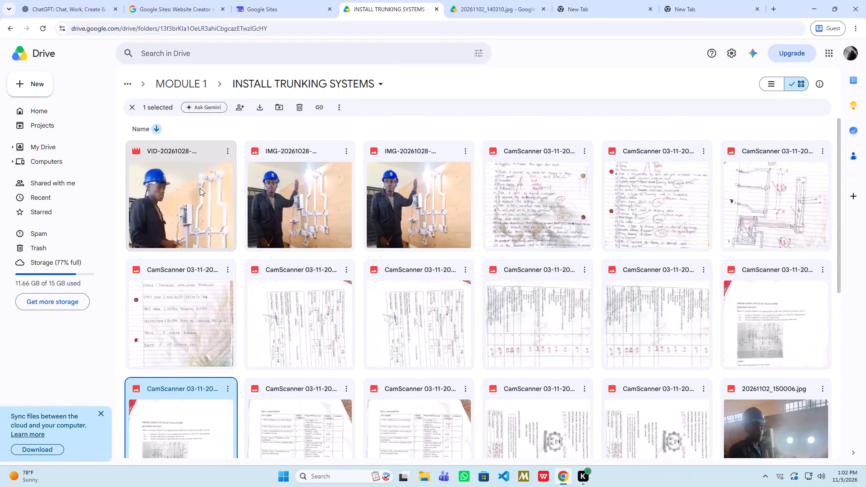
{"action": "left_click_drag", "start_coordinate": [200, 188], "coordinate": [257, 218]}
{"action": "scroll", "coordinate": [249, 222], "scroll_direction": "down", "scroll_amount": 4}
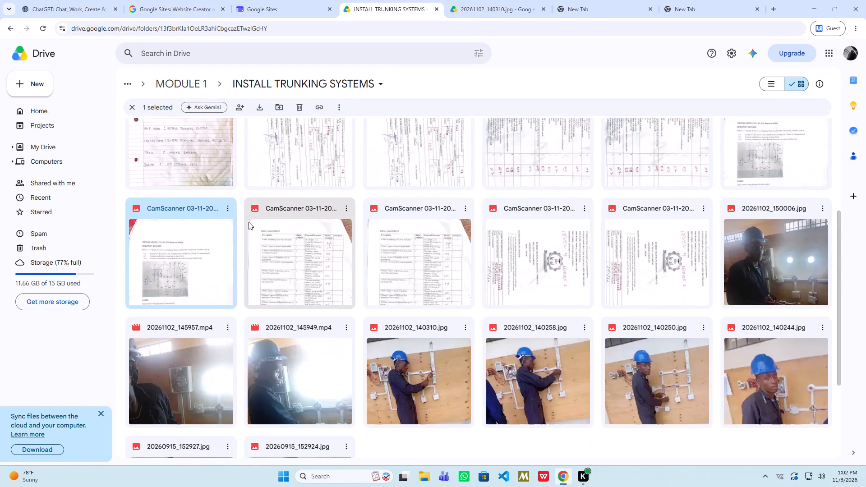
{"action": "scroll", "coordinate": [249, 222], "scroll_direction": "down", "scroll_amount": 6}
{"action": "scroll", "coordinate": [249, 222], "scroll_direction": "up", "scroll_amount": 11}
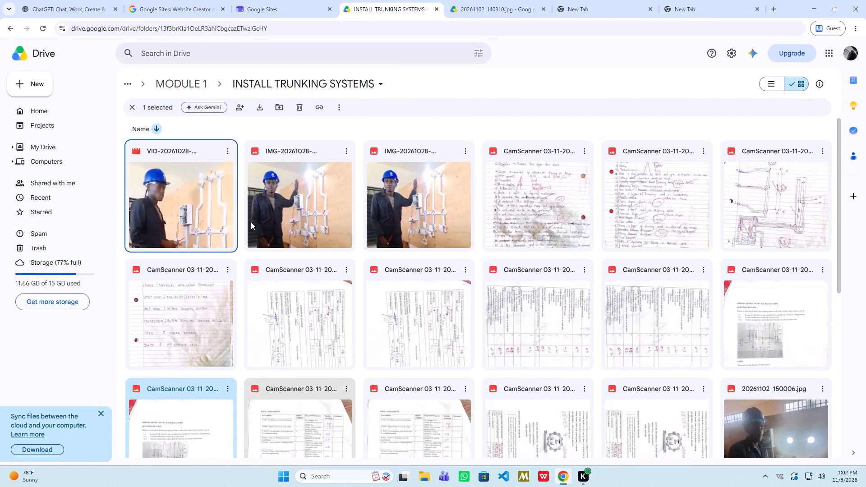
{"action": "scroll", "coordinate": [251, 222], "scroll_direction": "up", "scroll_amount": 2}
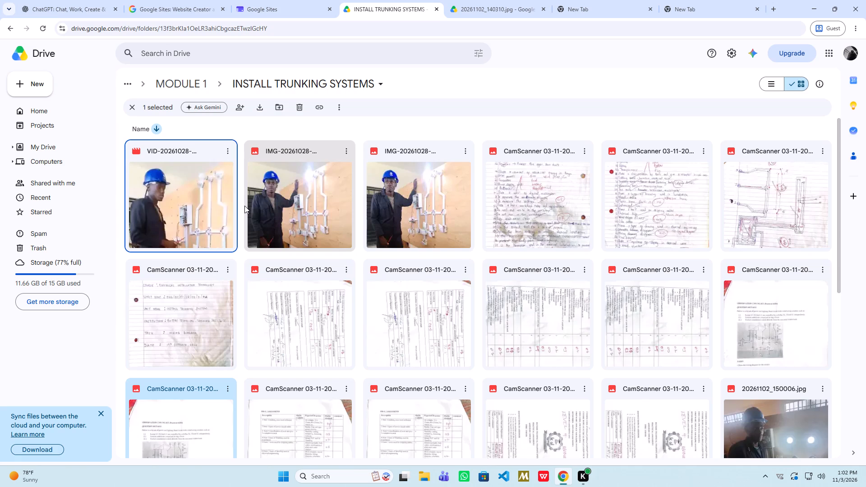
Go back out of the INSTALL TRUNKING SYSTEMS and MODULE 1 folders to the Drive home page.
{"action": "left_click", "coordinate": [3, 22]}
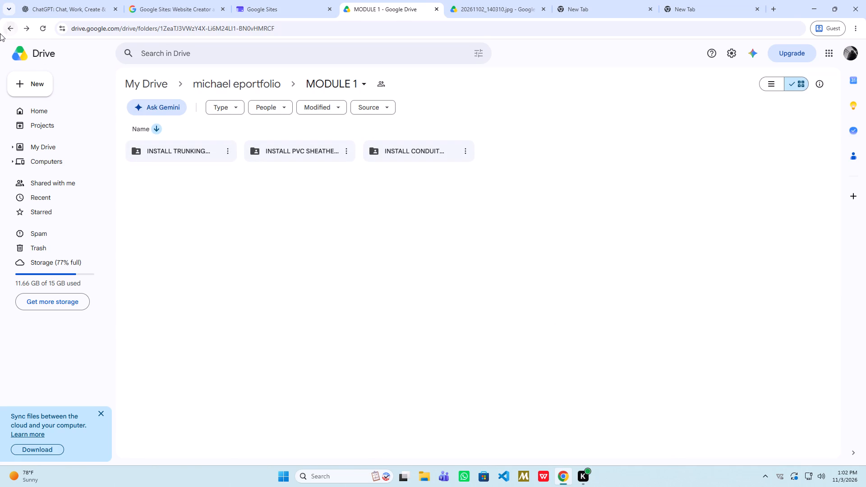
{"action": "left_click", "coordinate": [2, 27]}
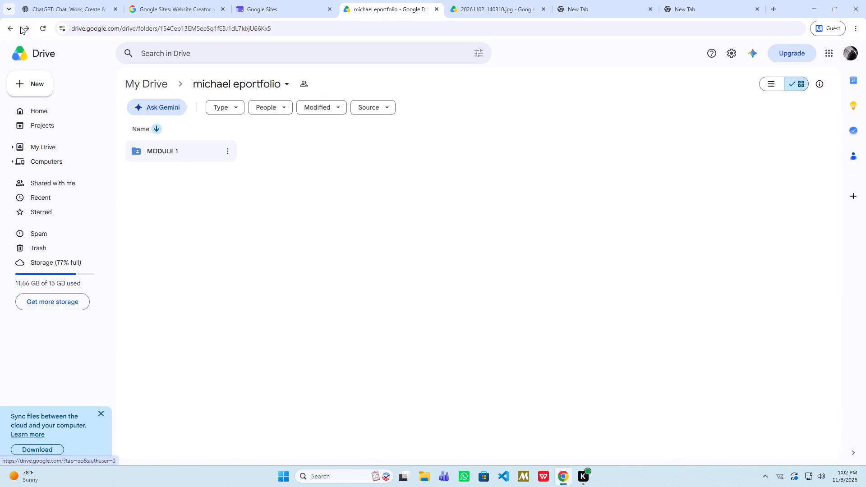
{"action": "left_click", "coordinate": [14, 25]}
{"action": "left_click", "coordinate": [14, 25]}
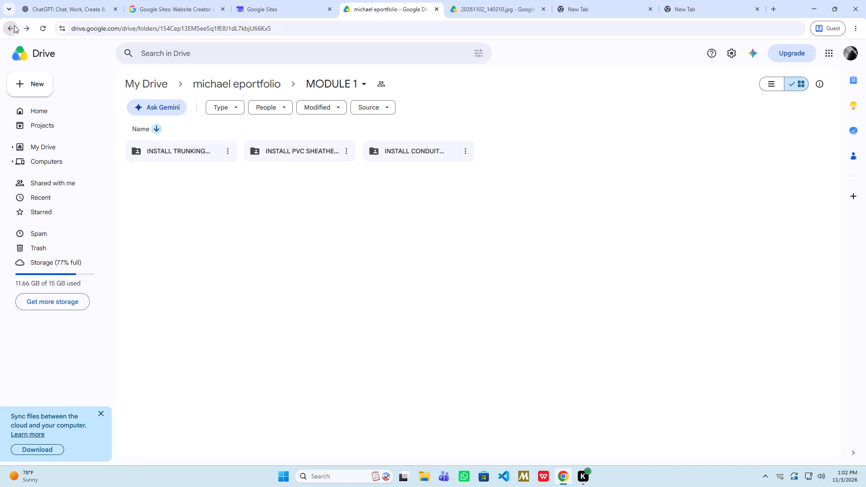
{"action": "left_click", "coordinate": [14, 25]}
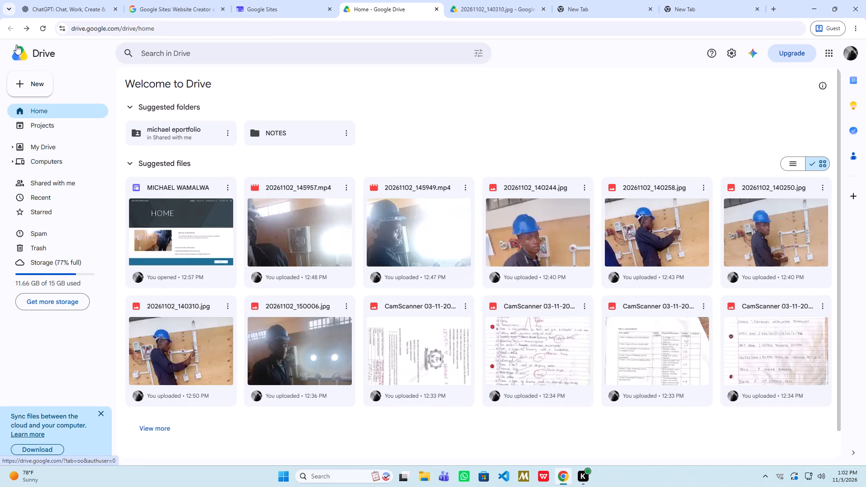
{"action": "left_click", "coordinate": [13, 27]}
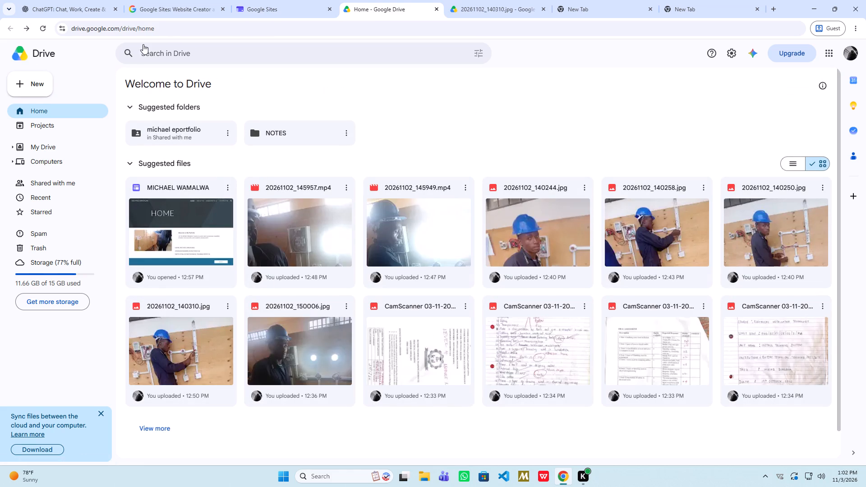
Open the portfolio site in Google Sites and review the CAT ONE page under MODULE ONE's INSTALL TRUNKING SYSTEMS unit.
{"action": "left_click", "coordinate": [275, 9]}
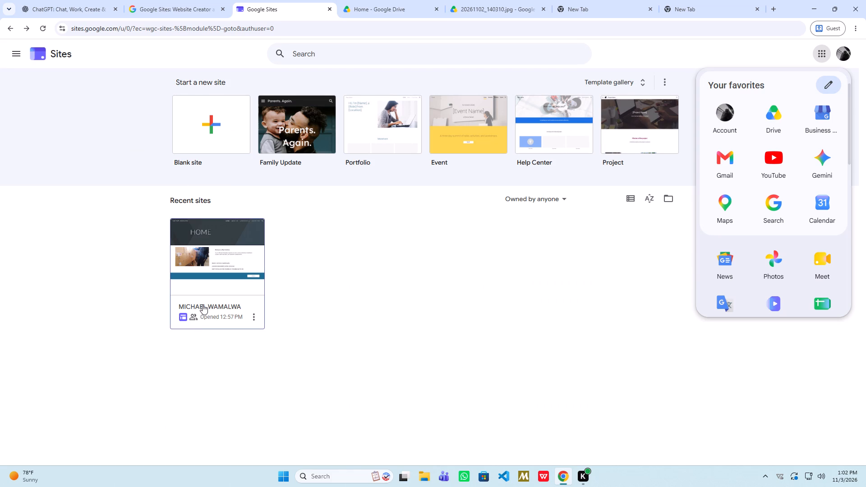
{"action": "double_click", "coordinate": [203, 304]}
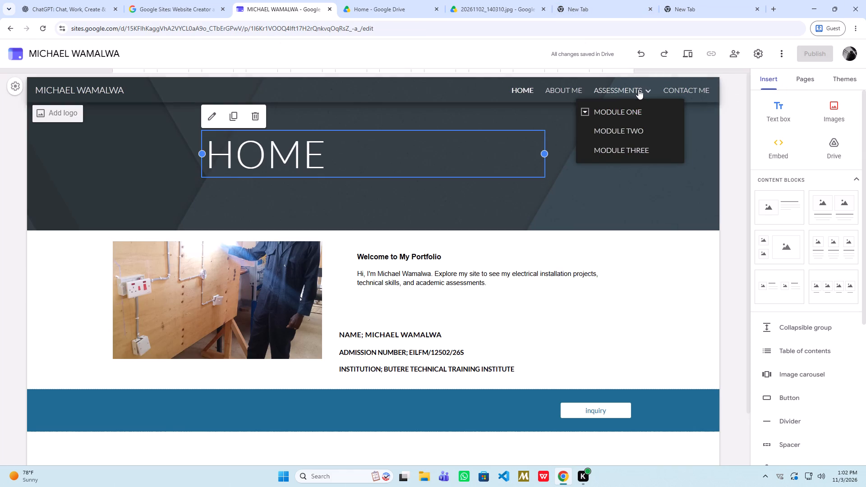
{"action": "left_click", "coordinate": [587, 108]}
{"action": "left_click", "coordinate": [589, 123]}
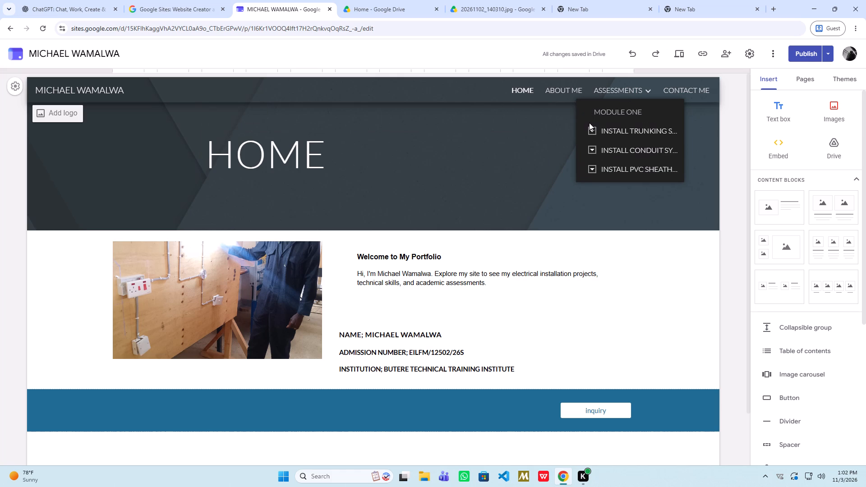
{"action": "left_click", "coordinate": [590, 129]}
{"action": "left_click", "coordinate": [606, 149]}
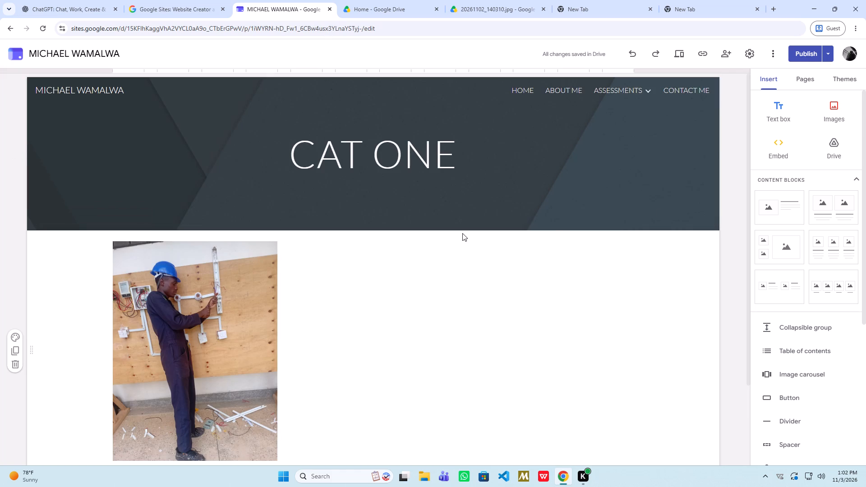
{"action": "scroll", "coordinate": [237, 198], "scroll_direction": "down", "scroll_amount": 4}
{"action": "scroll", "coordinate": [237, 199], "scroll_direction": "up", "scroll_amount": 7}
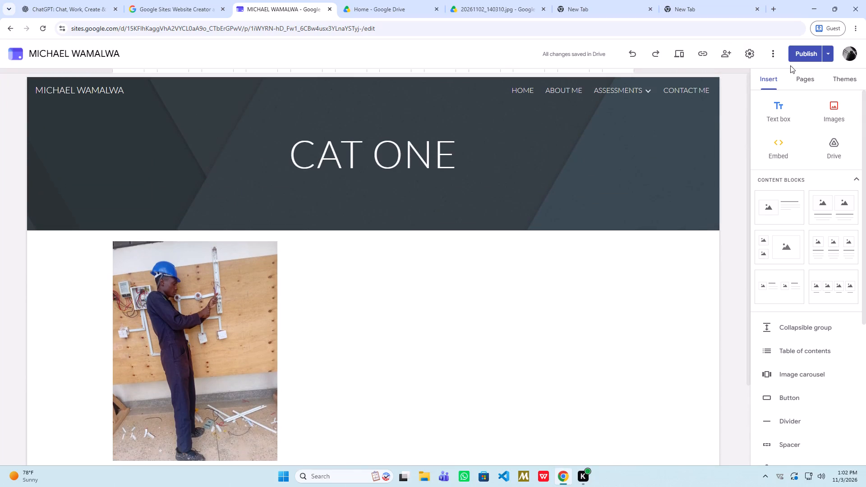
Check the signed-in account, leave the site editor for the Google Sites home page, and open Google Drive in a new tab.
{"action": "left_click", "coordinate": [843, 49]}
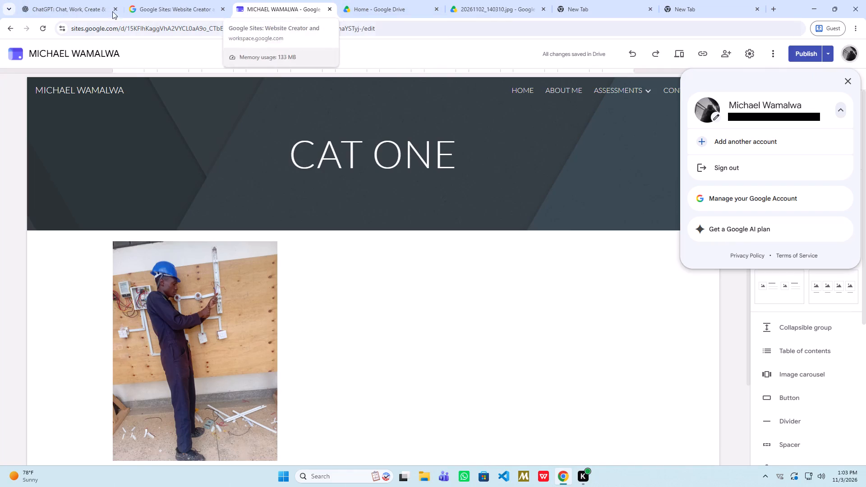
{"action": "left_click", "coordinate": [5, 25]}
{"action": "left_click", "coordinate": [5, 25]}
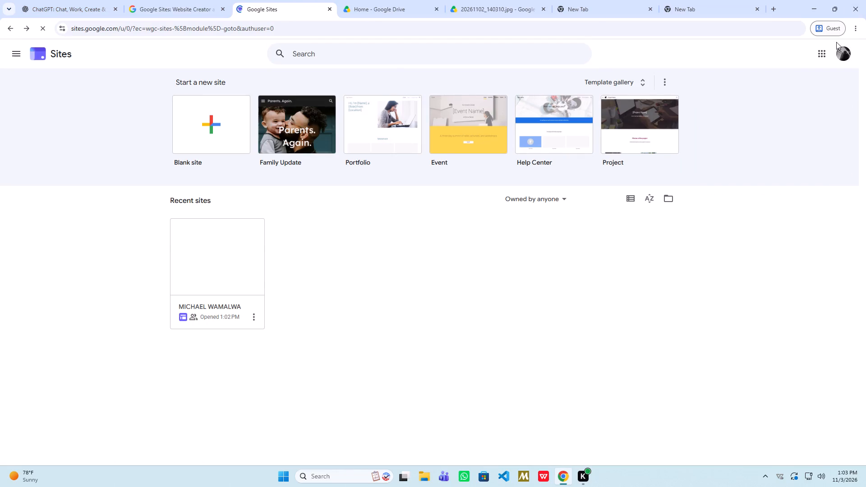
{"action": "left_click", "coordinate": [825, 51]}
{"action": "double_click", "coordinate": [778, 121]}
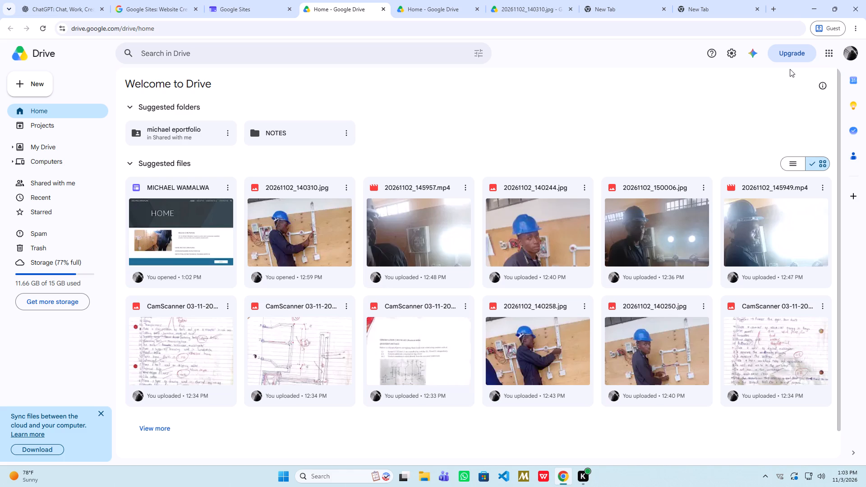
Preview the scan CamScanner 03-11-2026 11.13_1.jpg from Drive's suggested files, and close the preview.
{"action": "scroll", "coordinate": [235, 221], "scroll_direction": "down", "scroll_amount": 5}
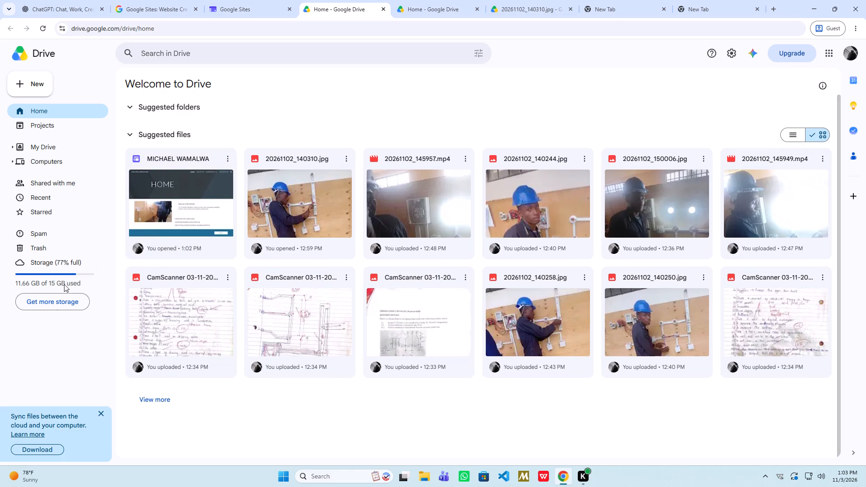
{"action": "left_click", "coordinate": [188, 337]}
{"action": "left_click", "coordinate": [178, 327]}
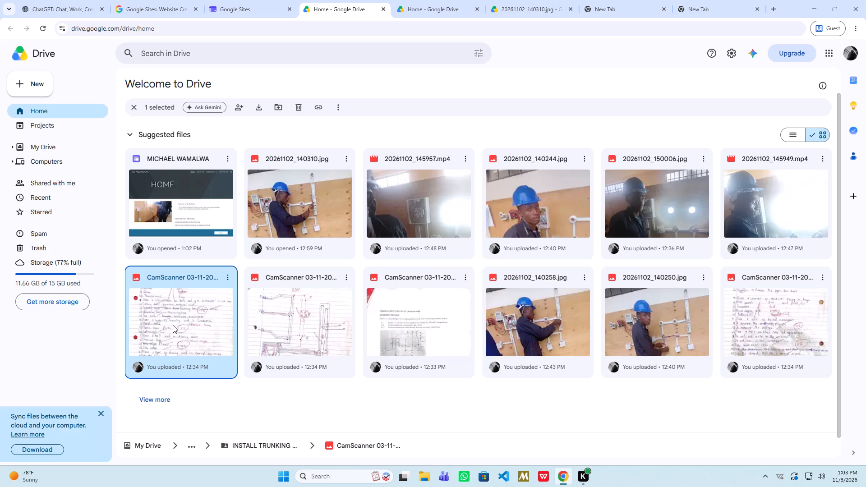
{"action": "double_click", "coordinate": [173, 325]}
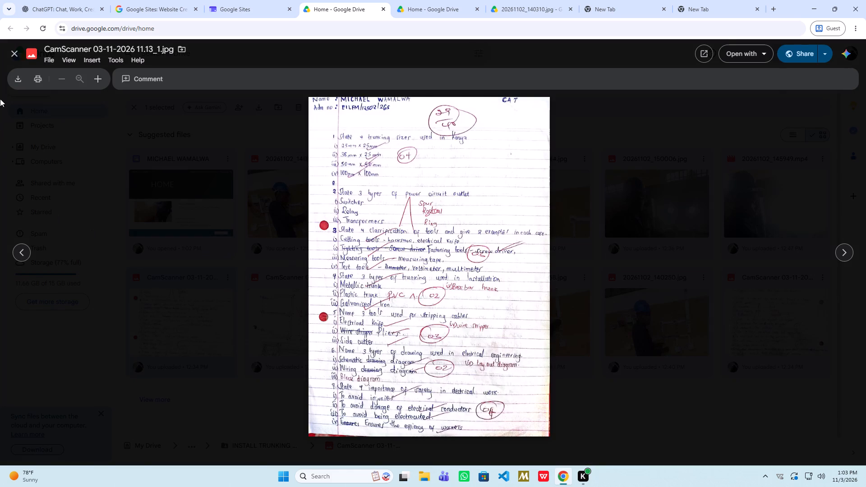
{"action": "left_click", "coordinate": [16, 45]}
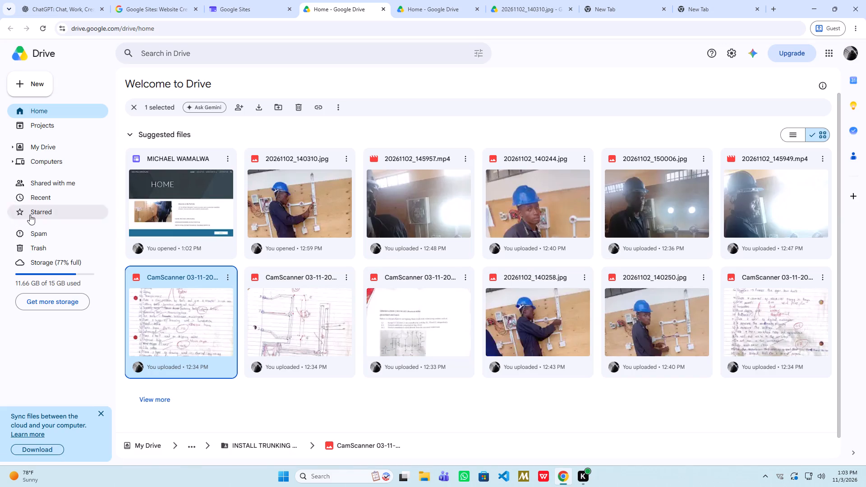
Move the scan CamScanner 03-11-2026 11.13_1.jpg from the suggested files into the michael eportfolio folder and accept the access change.
{"action": "left_click_drag", "start_coordinate": [146, 306], "coordinate": [171, 101]}
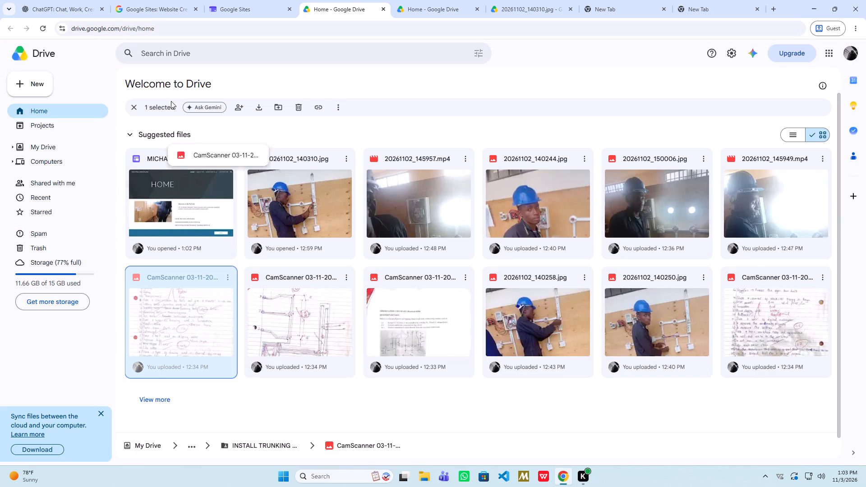
{"action": "left_click_drag", "start_coordinate": [171, 101], "coordinate": [162, 156]}
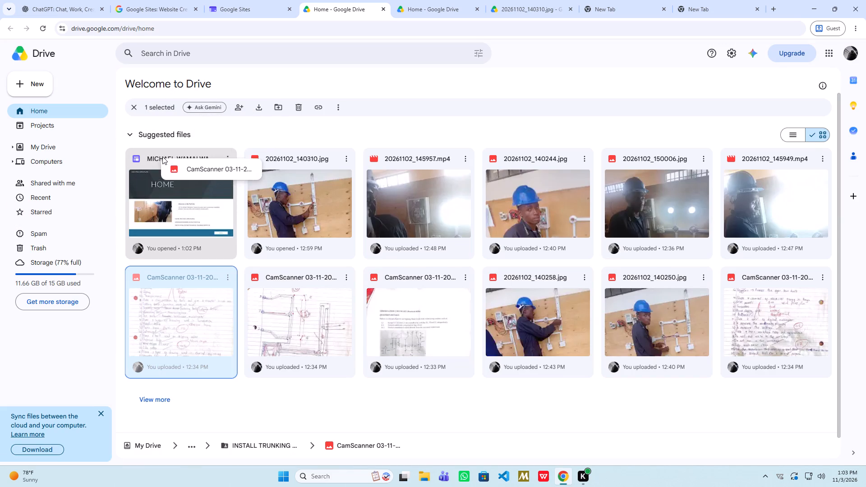
{"action": "left_click_drag", "start_coordinate": [162, 156], "coordinate": [146, 140]}
{"action": "scroll", "coordinate": [146, 139], "scroll_direction": "down", "scroll_amount": 2}
{"action": "middle_click", "coordinate": [146, 140]}
{"action": "scroll", "coordinate": [146, 140], "scroll_direction": "up", "scroll_amount": 2}
{"action": "left_click", "coordinate": [146, 140]}
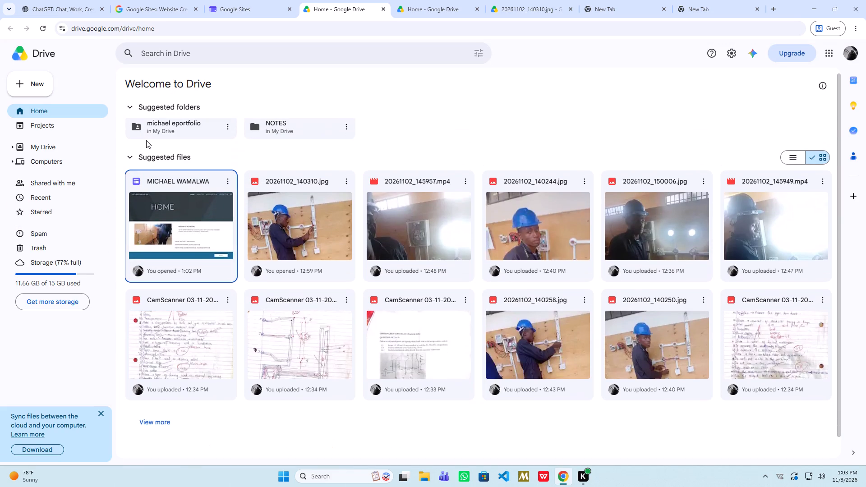
{"action": "left_click_drag", "start_coordinate": [157, 318], "coordinate": [180, 259]}
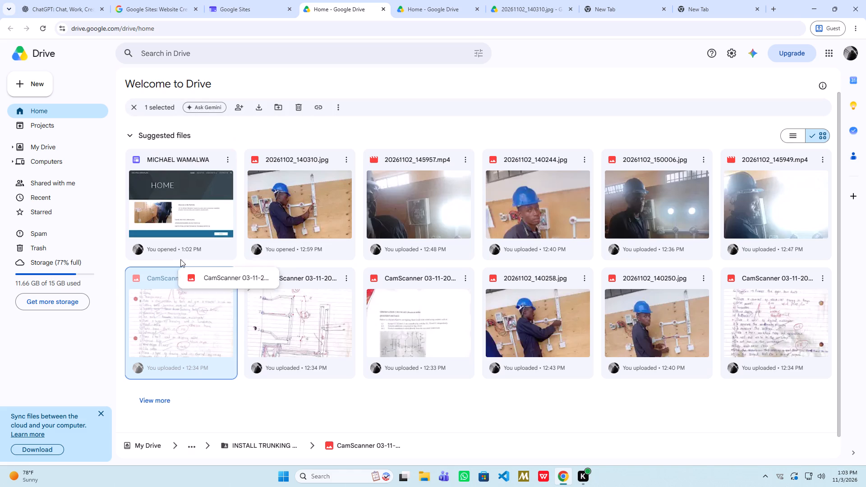
{"action": "left_click_drag", "start_coordinate": [180, 259], "coordinate": [181, 128]}
{"action": "scroll", "coordinate": [179, 234], "scroll_direction": "up", "scroll_amount": 2}
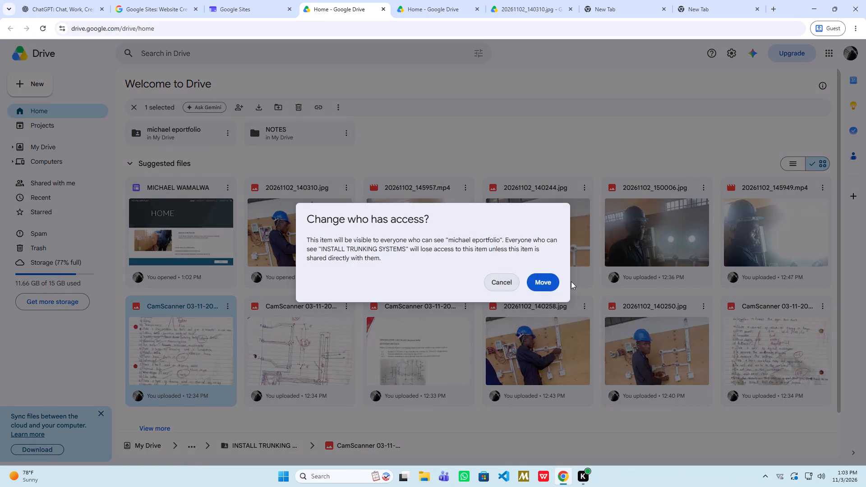
{"action": "left_click", "coordinate": [516, 275]}
{"action": "left_click", "coordinate": [532, 282]}
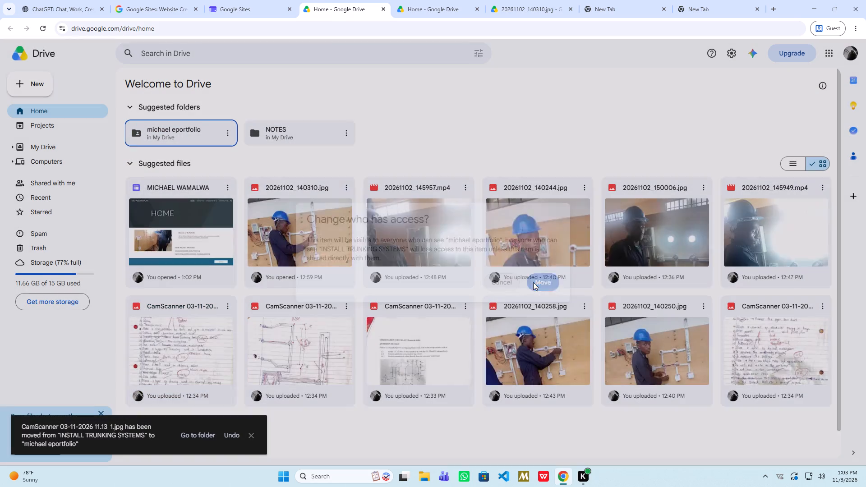
Select the first two CamScanner scans in the suggested files together and move them into the michael eportfolio folder.
{"action": "left_click_drag", "start_coordinate": [189, 293], "coordinate": [294, 370]}
{"action": "left_click_drag", "start_coordinate": [291, 368], "coordinate": [268, 362]}
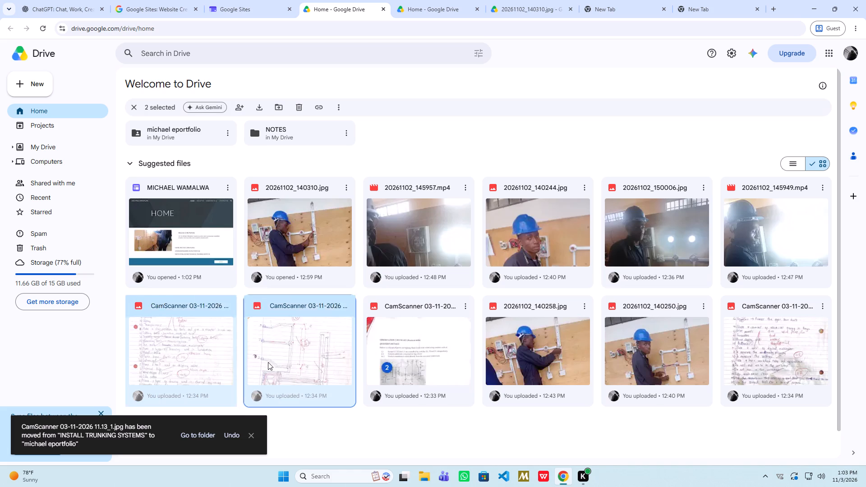
{"action": "left_click_drag", "start_coordinate": [268, 362], "coordinate": [175, 144]}
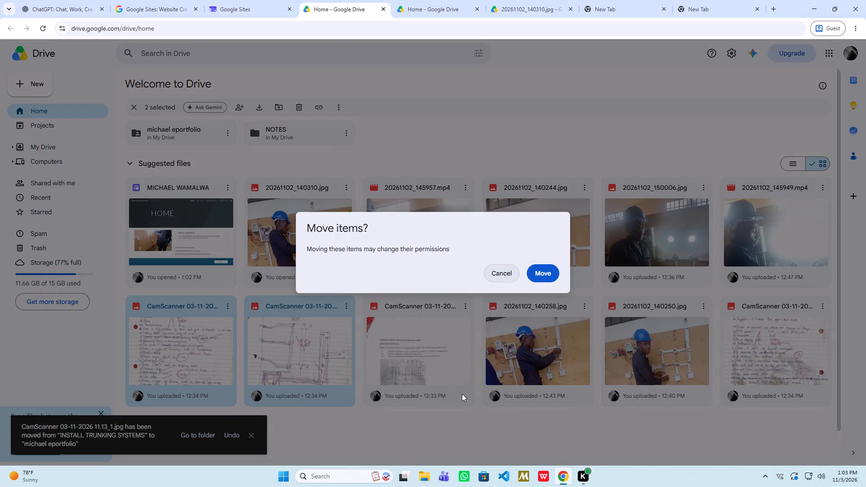
{"action": "left_click", "coordinate": [545, 273]}
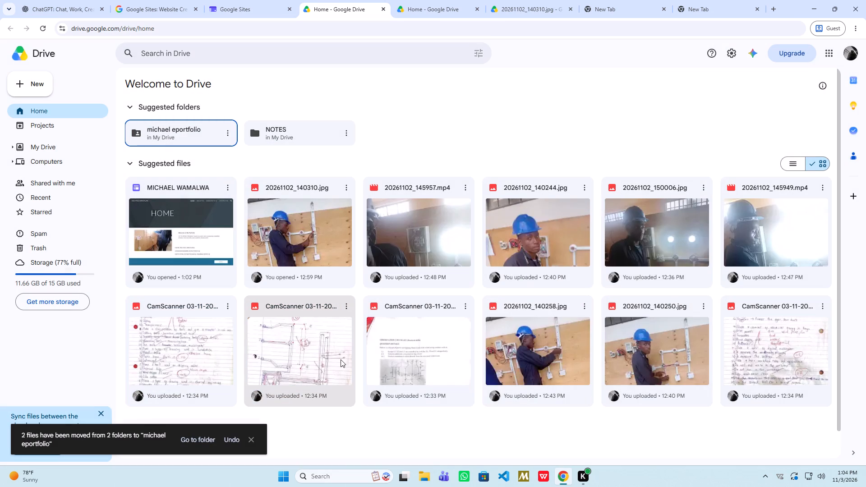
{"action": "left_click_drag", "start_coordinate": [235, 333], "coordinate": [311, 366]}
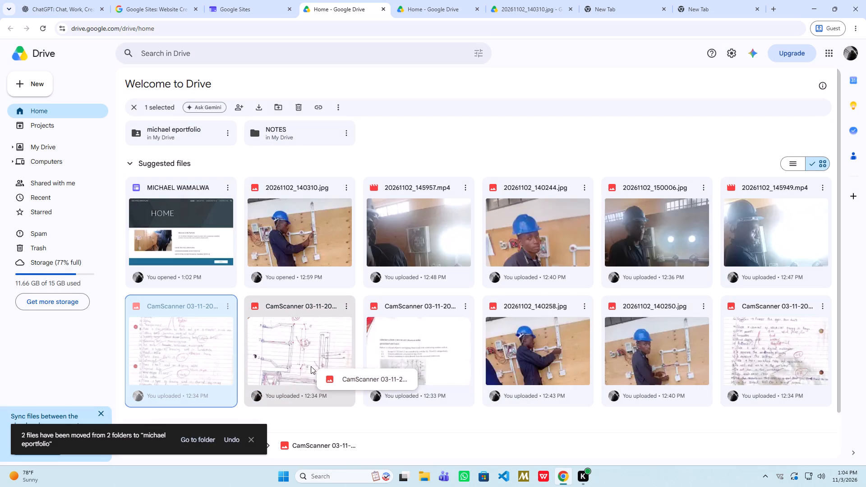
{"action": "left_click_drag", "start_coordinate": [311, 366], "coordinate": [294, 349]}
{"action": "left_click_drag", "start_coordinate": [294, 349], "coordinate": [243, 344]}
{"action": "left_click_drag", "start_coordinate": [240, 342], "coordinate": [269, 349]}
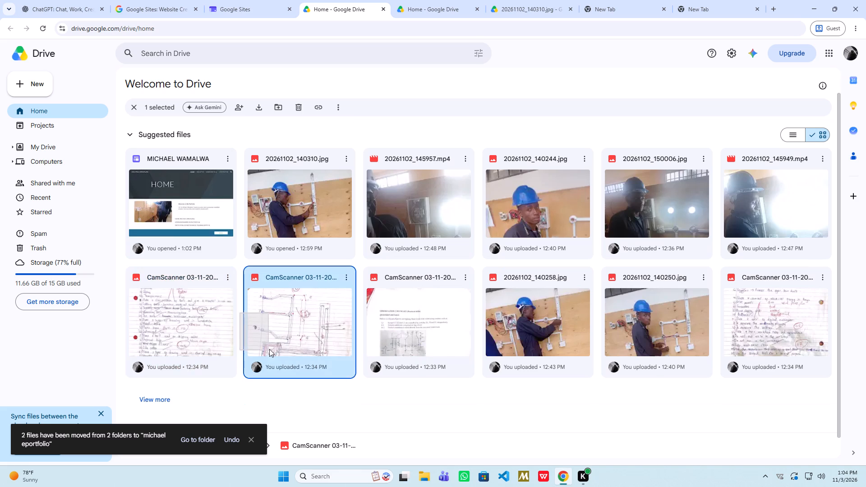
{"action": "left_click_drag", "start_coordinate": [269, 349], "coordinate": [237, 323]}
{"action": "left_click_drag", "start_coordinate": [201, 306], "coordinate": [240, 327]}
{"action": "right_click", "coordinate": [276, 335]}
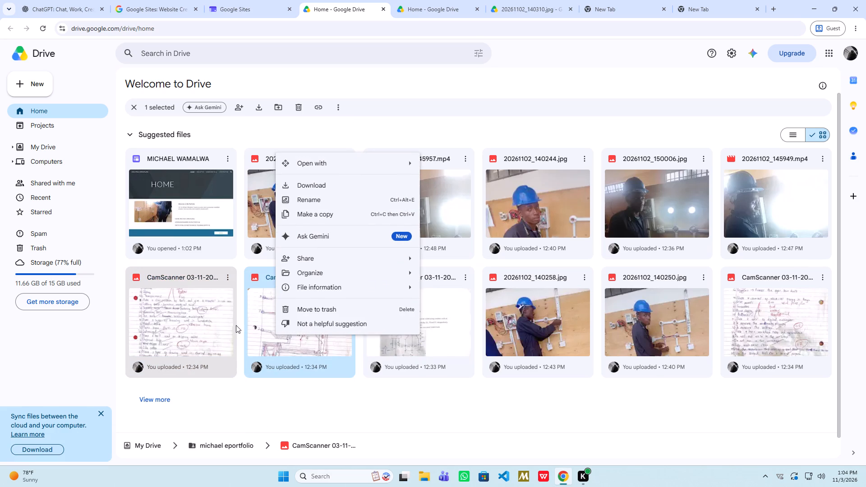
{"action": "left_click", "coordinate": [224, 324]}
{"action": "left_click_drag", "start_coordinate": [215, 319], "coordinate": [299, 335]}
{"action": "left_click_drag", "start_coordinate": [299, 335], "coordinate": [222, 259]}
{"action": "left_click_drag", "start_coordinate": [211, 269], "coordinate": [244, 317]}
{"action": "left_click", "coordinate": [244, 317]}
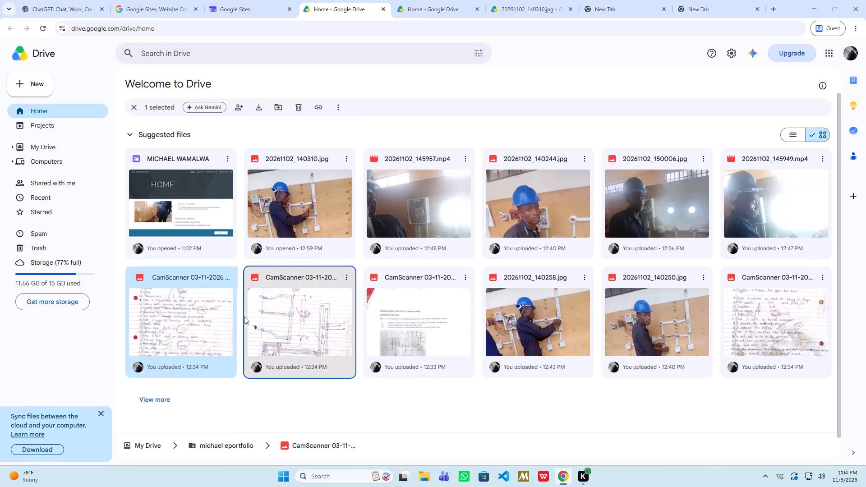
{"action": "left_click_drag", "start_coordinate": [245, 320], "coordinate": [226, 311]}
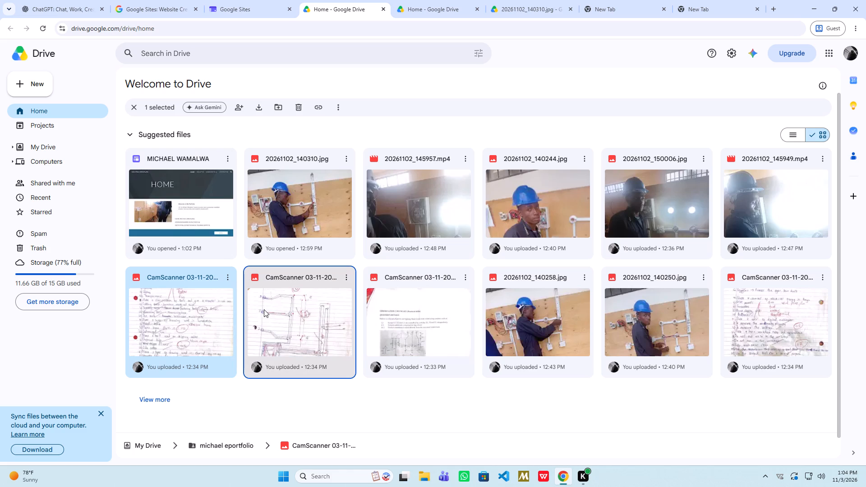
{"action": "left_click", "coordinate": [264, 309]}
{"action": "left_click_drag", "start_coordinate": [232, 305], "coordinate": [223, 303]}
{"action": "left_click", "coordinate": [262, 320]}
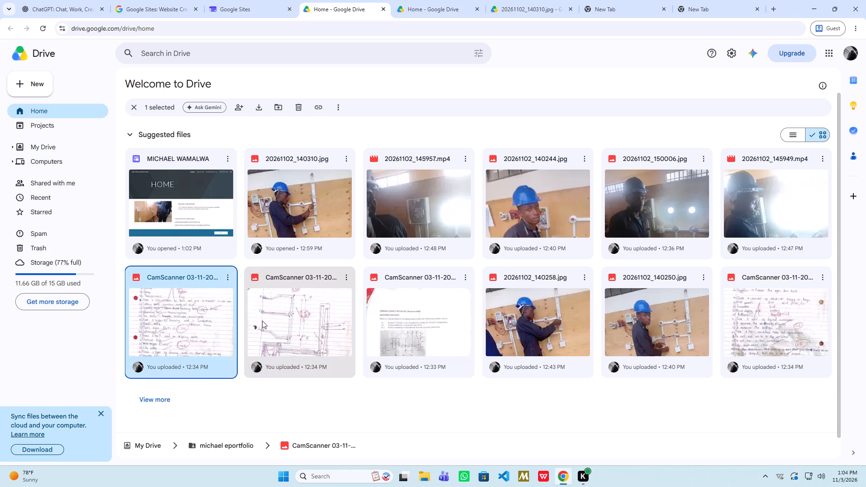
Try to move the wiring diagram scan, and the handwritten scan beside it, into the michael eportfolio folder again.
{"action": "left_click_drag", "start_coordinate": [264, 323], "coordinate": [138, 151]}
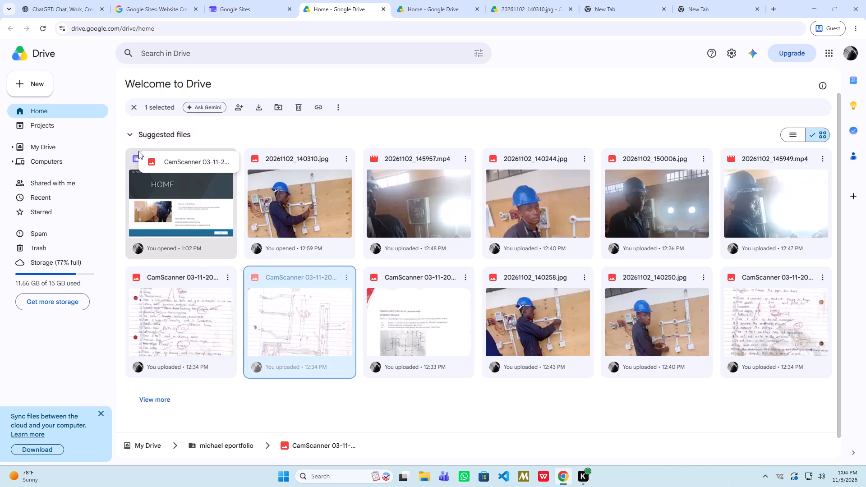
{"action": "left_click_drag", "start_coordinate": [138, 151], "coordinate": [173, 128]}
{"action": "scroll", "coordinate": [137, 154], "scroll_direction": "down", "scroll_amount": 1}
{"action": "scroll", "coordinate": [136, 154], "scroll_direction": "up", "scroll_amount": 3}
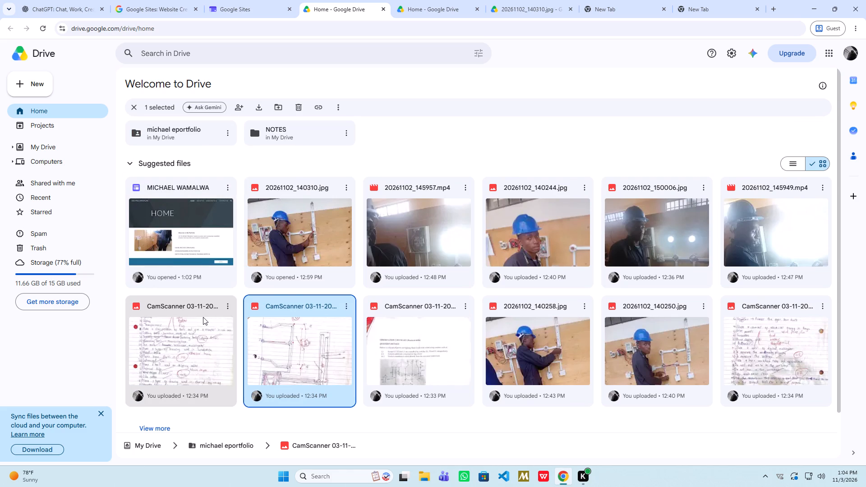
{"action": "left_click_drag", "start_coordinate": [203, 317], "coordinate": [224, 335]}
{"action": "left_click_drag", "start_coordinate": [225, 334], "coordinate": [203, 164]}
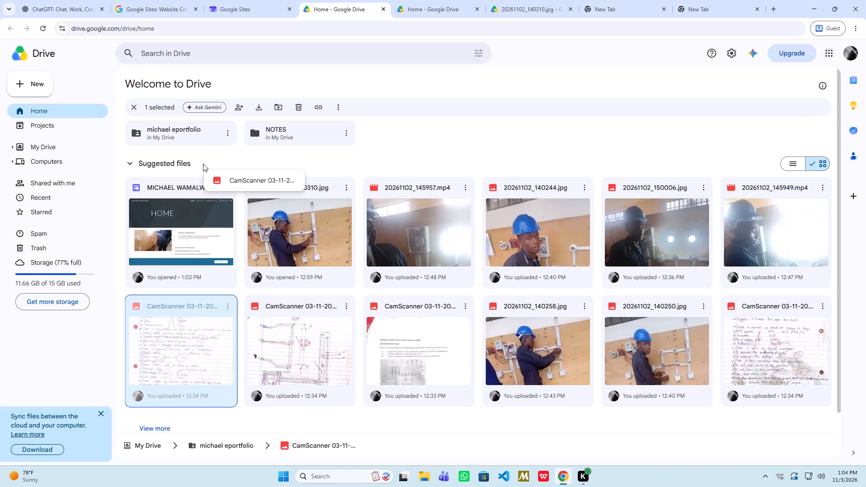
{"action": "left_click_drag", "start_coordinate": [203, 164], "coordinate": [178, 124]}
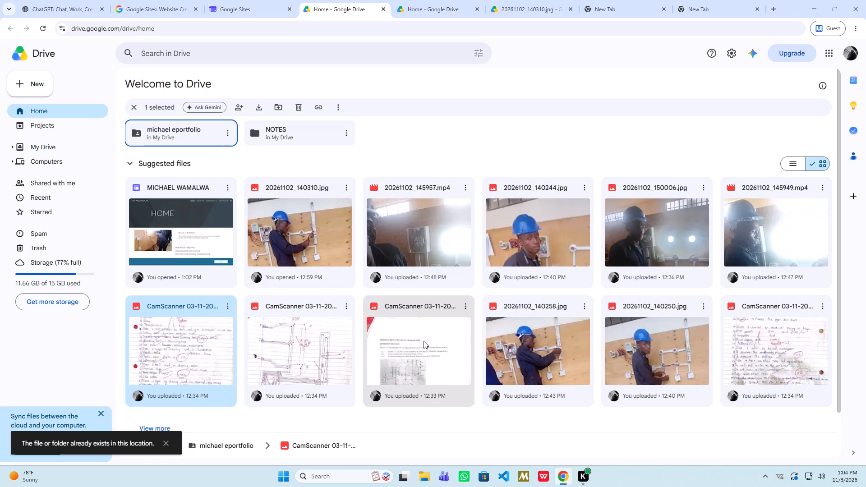
Move the printed-page scan CamScanner 03-11-2026 11.07_3.jpg into the michael eportfolio folder, accepting the access change.
{"action": "left_click_drag", "start_coordinate": [424, 343], "coordinate": [374, 326]}
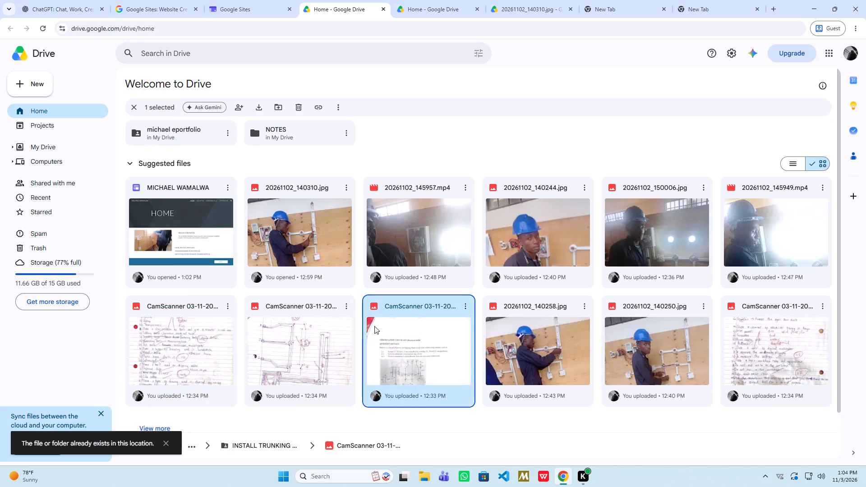
{"action": "left_click_drag", "start_coordinate": [374, 326], "coordinate": [130, 125]}
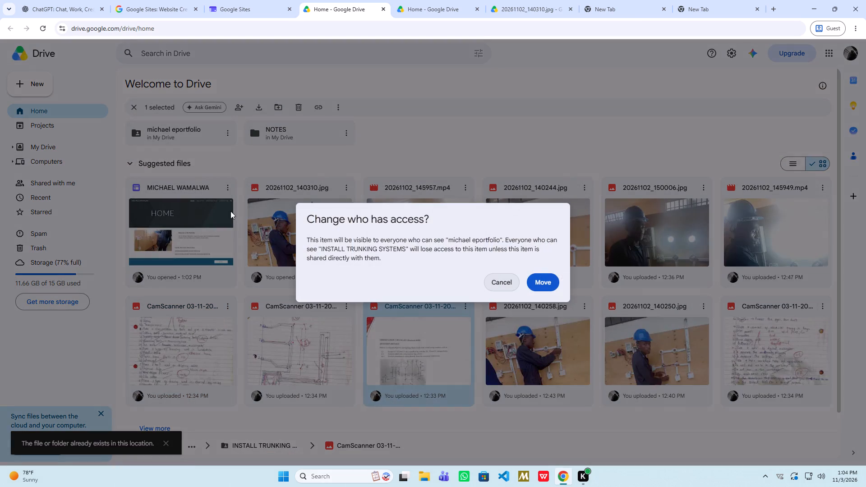
{"action": "left_click_drag", "start_coordinate": [286, 243], "coordinate": [380, 284]}
{"action": "left_click", "coordinate": [549, 289]}
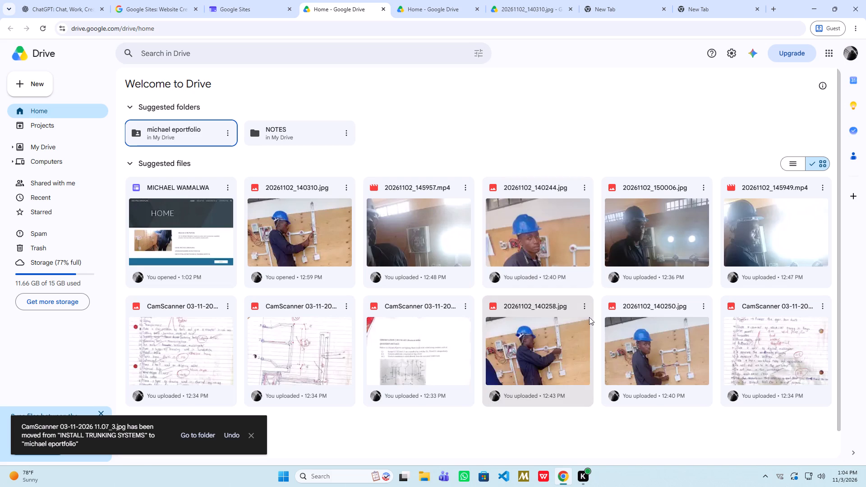
Move the photo 20261102_140258.jpg into the michael eportfolio folder, accepting the access change.
{"action": "left_click_drag", "start_coordinate": [572, 317], "coordinate": [161, 119]}
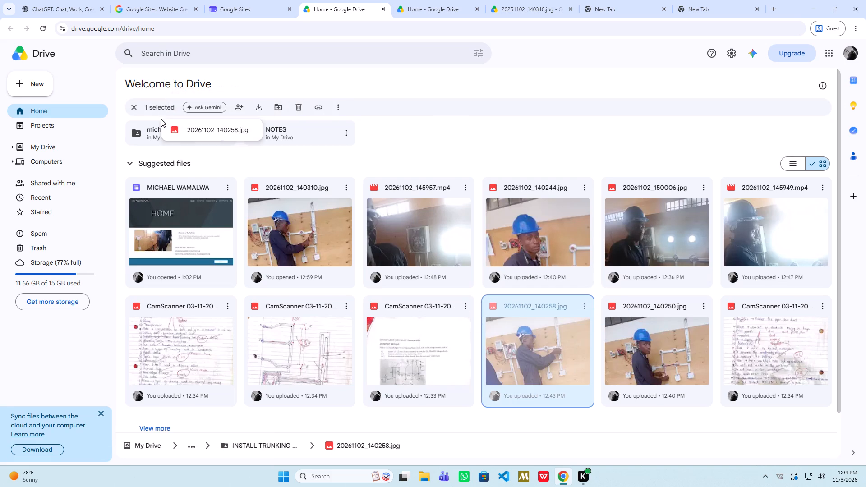
{"action": "left_click_drag", "start_coordinate": [161, 119], "coordinate": [160, 128]}
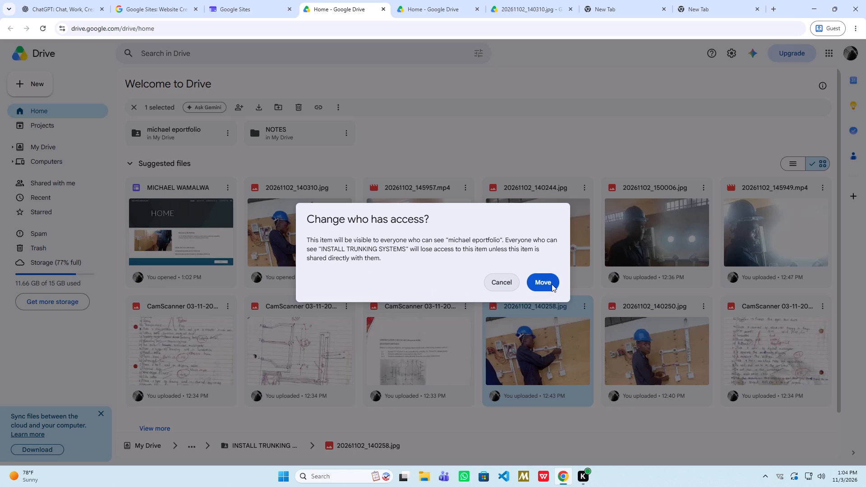
{"action": "left_click", "coordinate": [552, 284]}
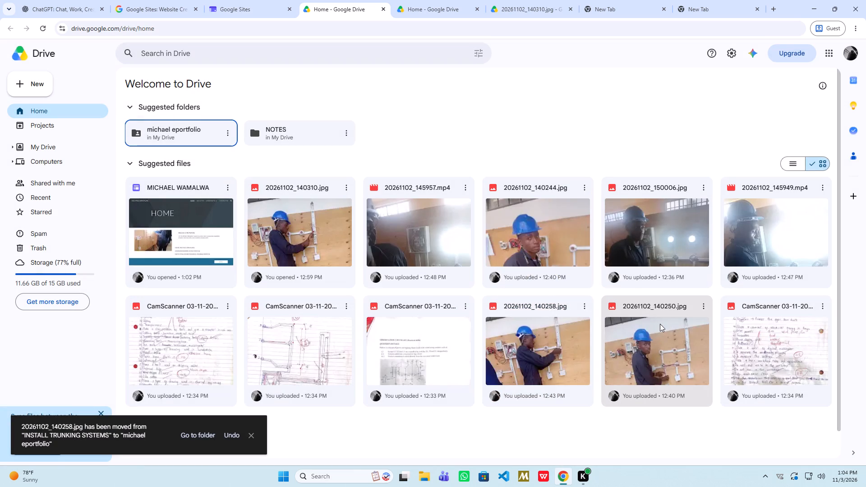
Move the last CamScanner scan in the suggested files into the michael eportfolio folder, accepting the access change.
{"action": "left_click_drag", "start_coordinate": [737, 329], "coordinate": [1, 143]}
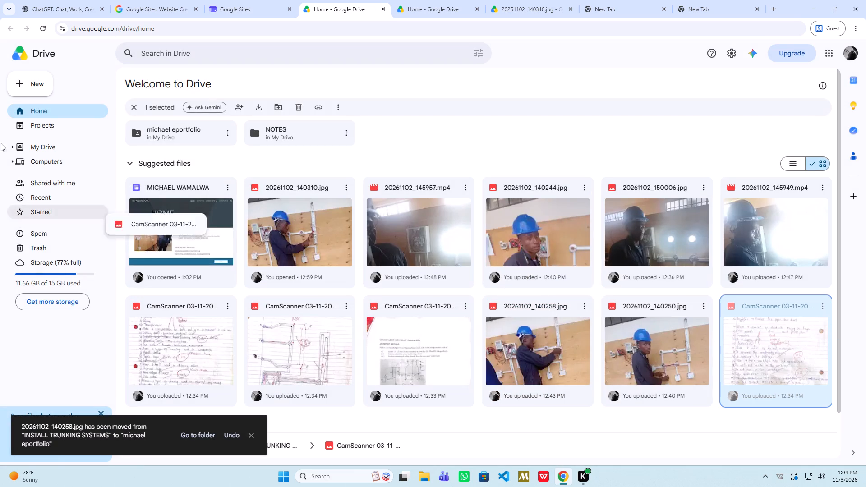
{"action": "left_click_drag", "start_coordinate": [1, 143], "coordinate": [128, 138]}
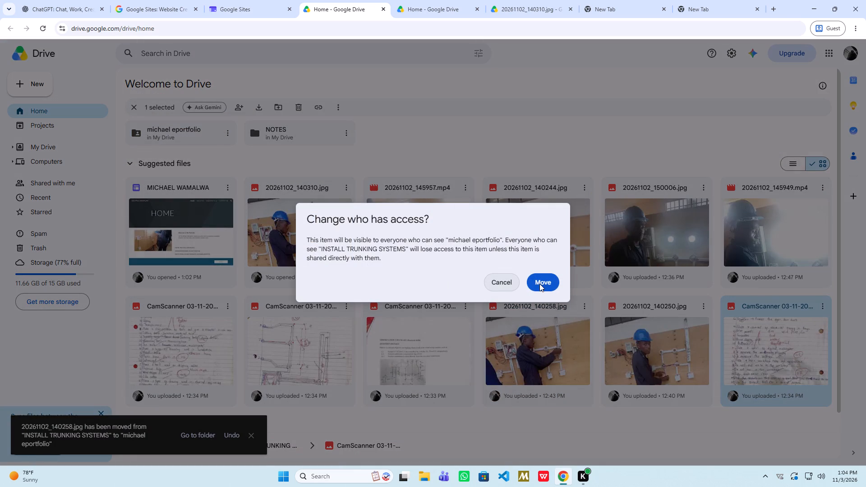
{"action": "left_click", "coordinate": [560, 285]}
{"action": "left_click", "coordinate": [556, 284]}
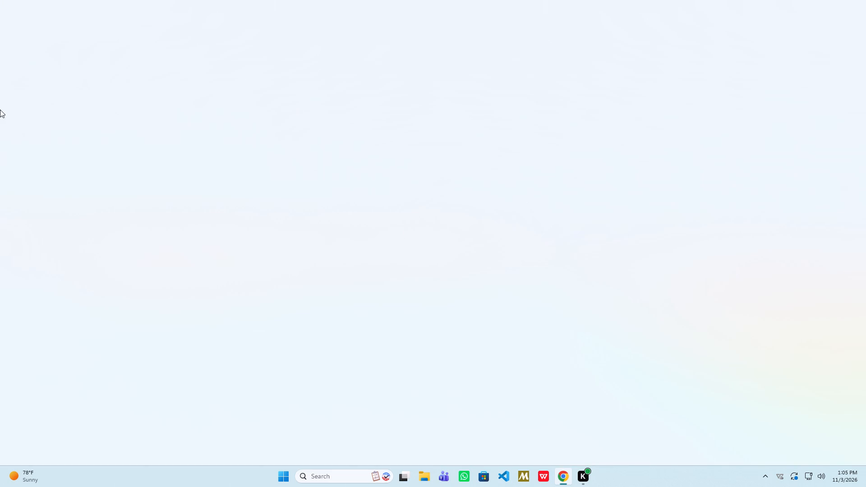
Select the five suggested files from the wiring diagram scan through the last CamScanner scan and move them into the michael eportfolio folder.
{"action": "left_click_drag", "start_coordinate": [241, 310], "coordinate": [865, 486]}
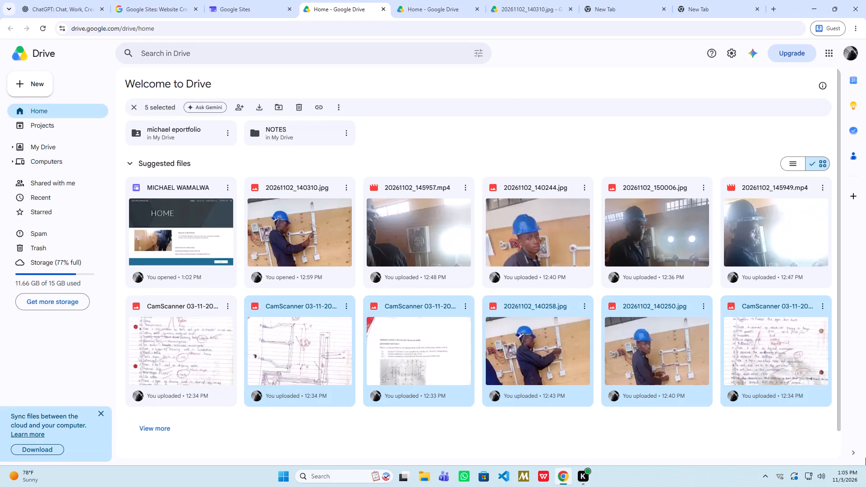
{"action": "left_click_drag", "start_coordinate": [787, 486], "coordinate": [730, 476]}
{"action": "left_click_drag", "start_coordinate": [692, 459], "coordinate": [640, 427]}
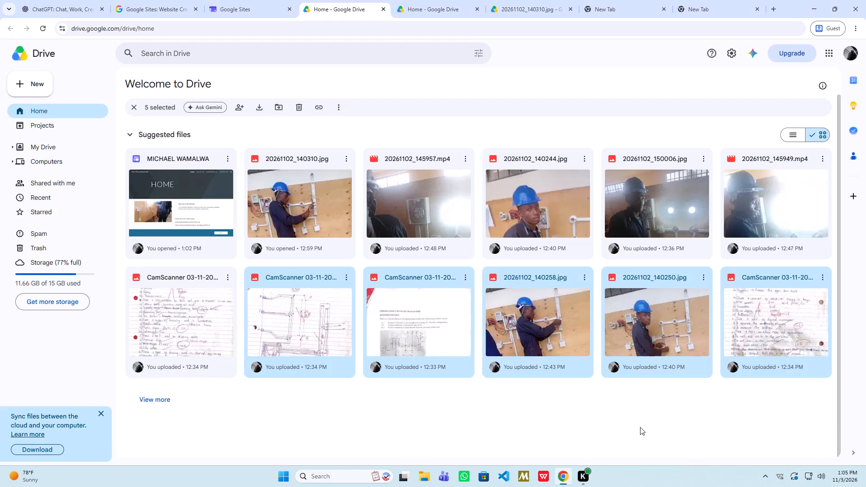
{"action": "left_click_drag", "start_coordinate": [640, 427], "coordinate": [609, 381]}
{"action": "left_click_drag", "start_coordinate": [650, 340], "coordinate": [174, 133]}
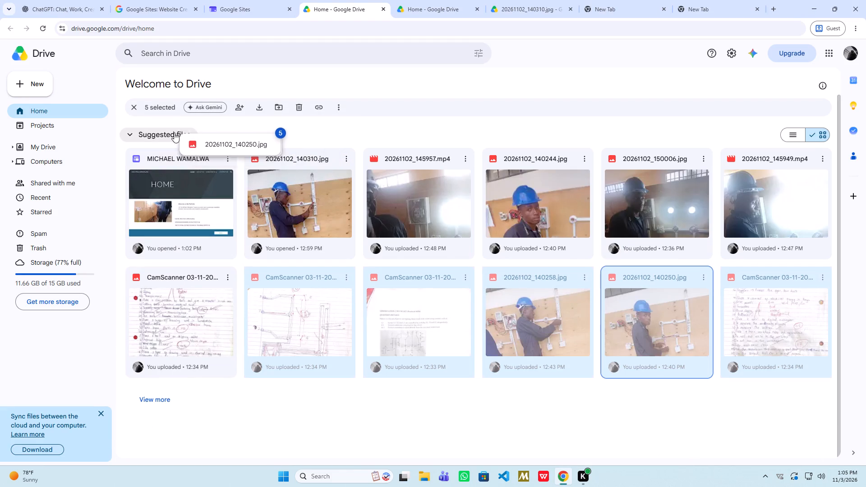
{"action": "left_click_drag", "start_coordinate": [174, 133], "coordinate": [156, 129]}
{"action": "scroll", "coordinate": [156, 147], "scroll_direction": "up", "scroll_amount": 2}
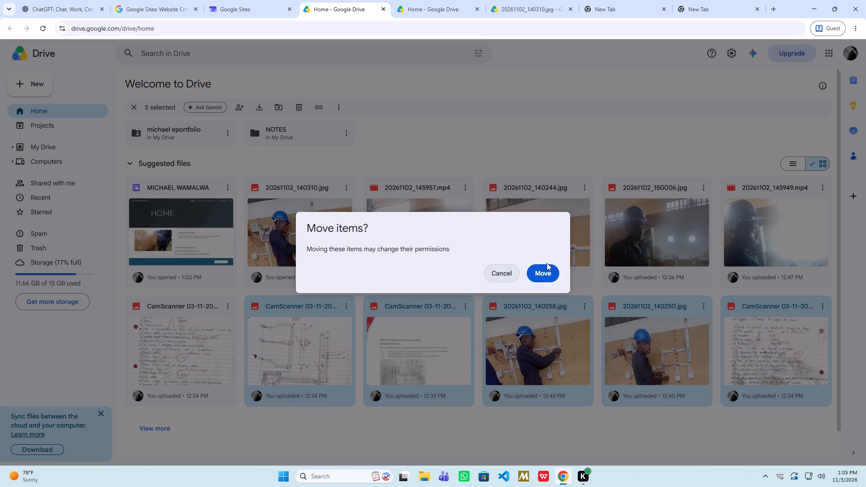
{"action": "left_click", "coordinate": [531, 269]}
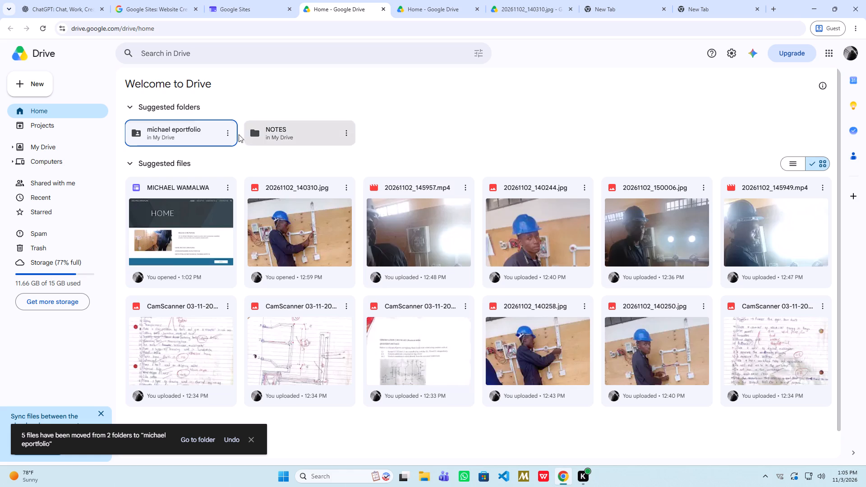
Open the michael eportfolio folder from the suggested folders.
{"action": "double_click", "coordinate": [196, 119]}
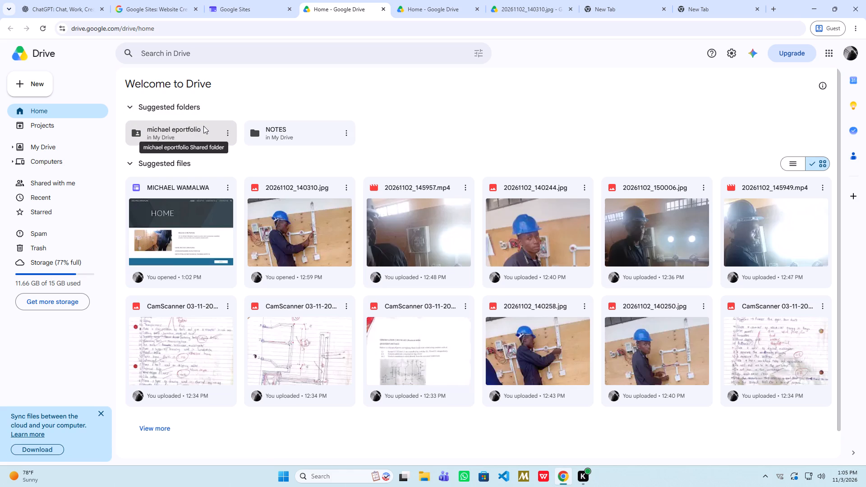
{"action": "left_click_drag", "start_coordinate": [207, 129], "coordinate": [210, 135]}
{"action": "left_click", "coordinate": [210, 135]}
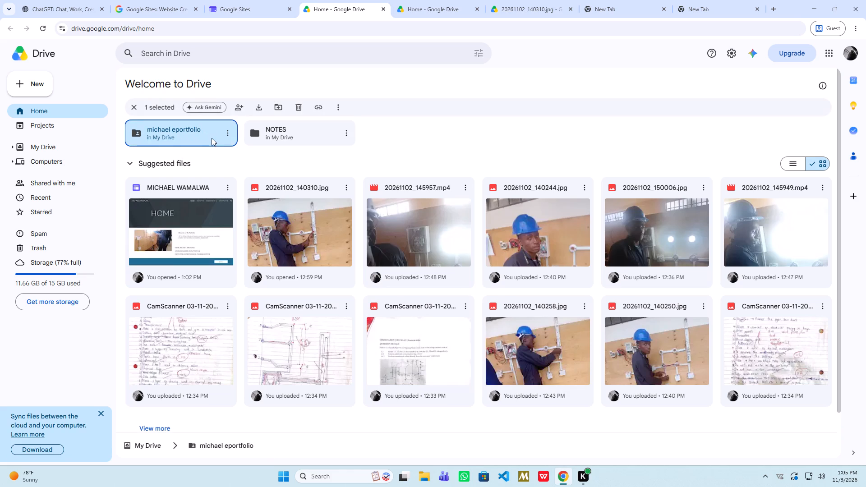
{"action": "double_click", "coordinate": [212, 138]}
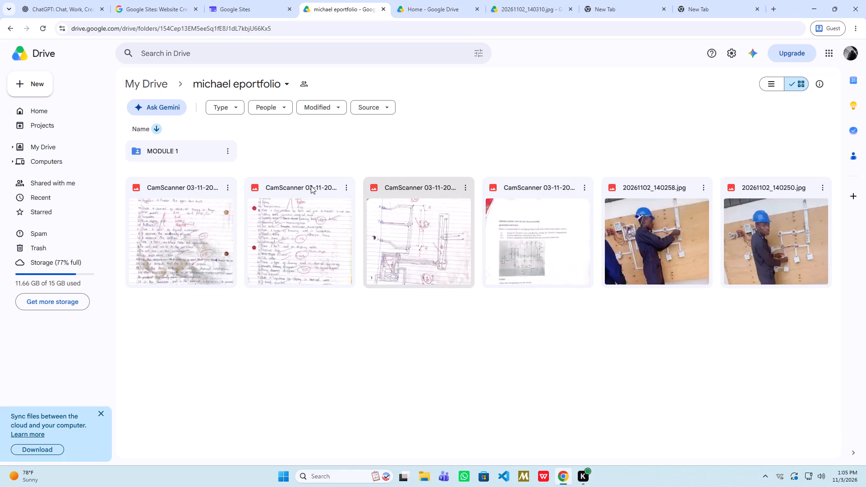
Preview the two handwritten answer scans, CamScanner 03-11-2026 11.13_2.jpg and 11.13_1.jpg, to examine their pages.
{"action": "left_click", "coordinate": [225, 218]}
{"action": "left_click", "coordinate": [223, 221]}
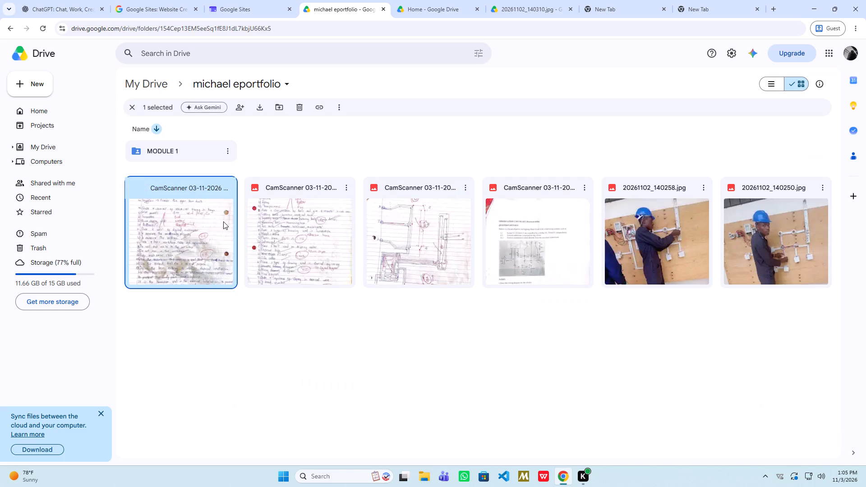
{"action": "left_click_drag", "start_coordinate": [230, 225], "coordinate": [236, 232]}
{"action": "left_click", "coordinate": [236, 232]}
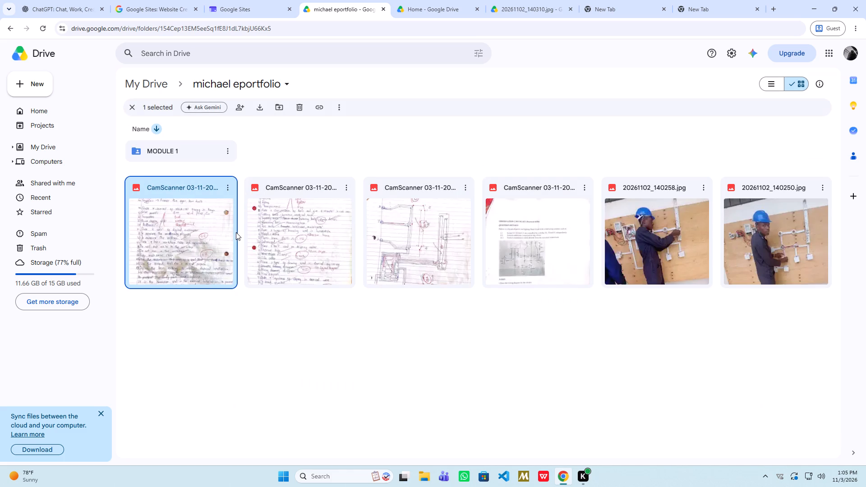
{"action": "double_click", "coordinate": [220, 232]}
{"action": "left_click_drag", "start_coordinate": [219, 240], "coordinate": [51, 337]}
{"action": "left_click", "coordinate": [204, 446]}
{"action": "double_click", "coordinate": [194, 273]}
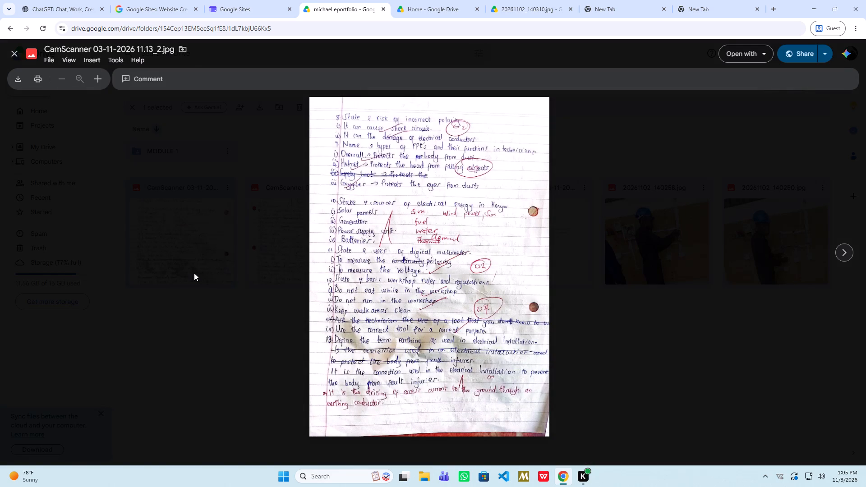
{"action": "left_click", "coordinate": [14, 46]}
{"action": "left_click_drag", "start_coordinate": [266, 217], "coordinate": [267, 222]}
{"action": "left_click", "coordinate": [267, 222]}
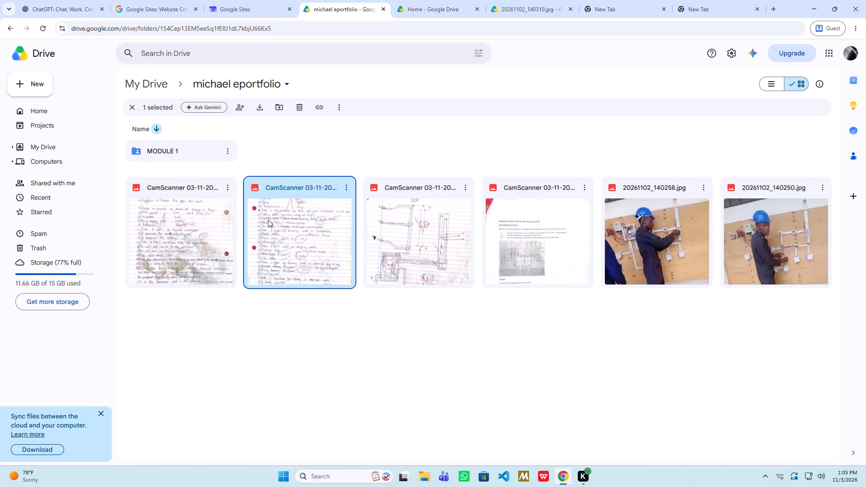
{"action": "left_click", "coordinate": [264, 307]}
{"action": "double_click", "coordinate": [300, 260]}
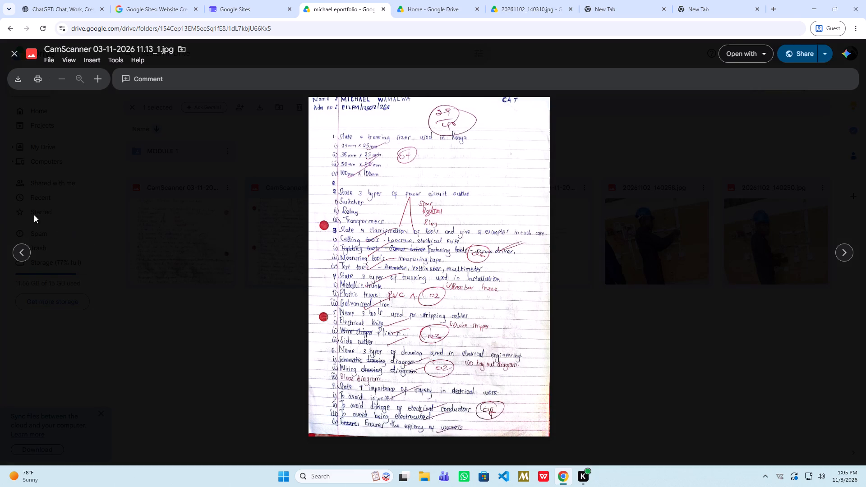
{"action": "left_click_drag", "start_coordinate": [18, 239], "coordinate": [18, 243]}
{"action": "left_click", "coordinate": [18, 243]}
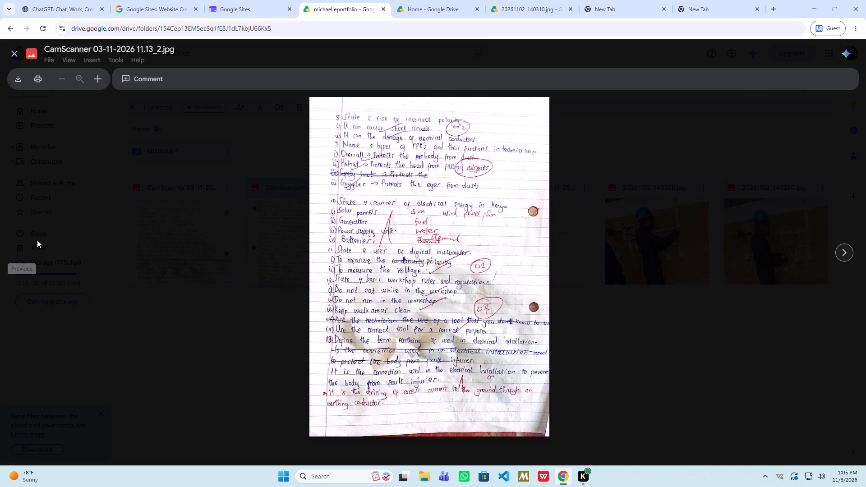
{"action": "left_click", "coordinate": [24, 239]}
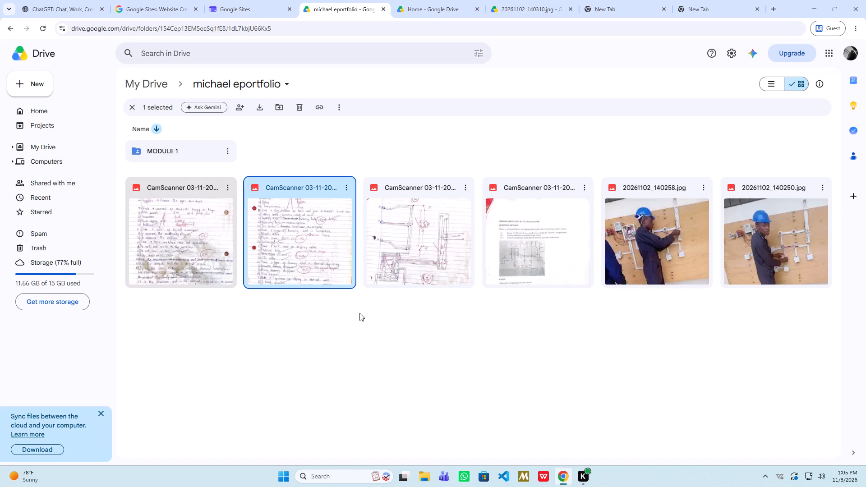
Move the handwritten scan CamScanner 03-11-2026 11.13_2.jpg into the MODULE 1 folder, accepting the access change.
{"action": "left_click_drag", "start_coordinate": [336, 285], "coordinate": [178, 135]}
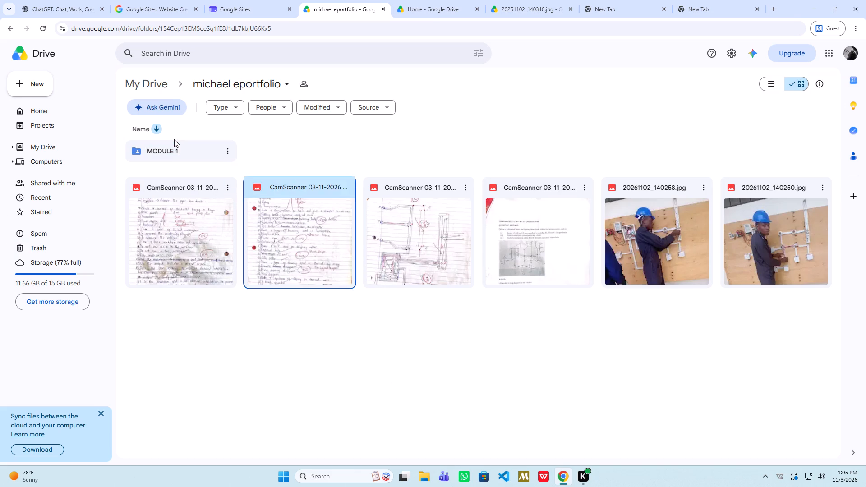
{"action": "left_click_drag", "start_coordinate": [264, 235], "coordinate": [207, 193]}
{"action": "left_click", "coordinate": [206, 191]}
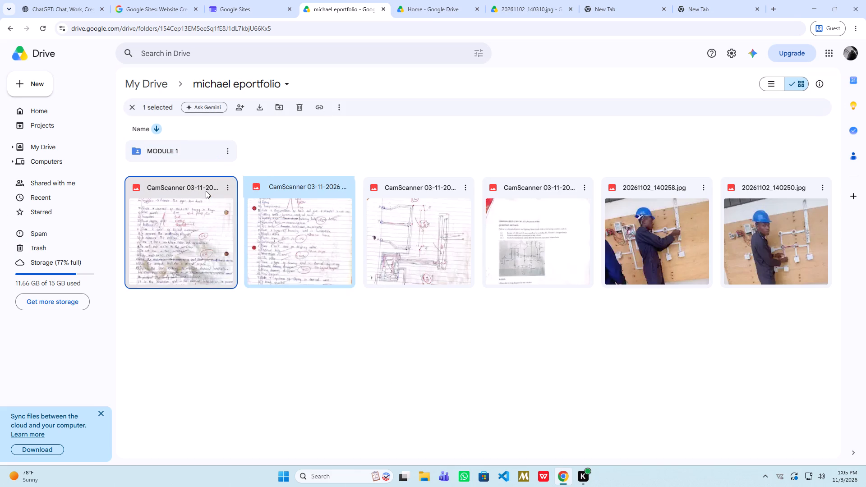
{"action": "left_click_drag", "start_coordinate": [266, 238], "coordinate": [239, 236]}
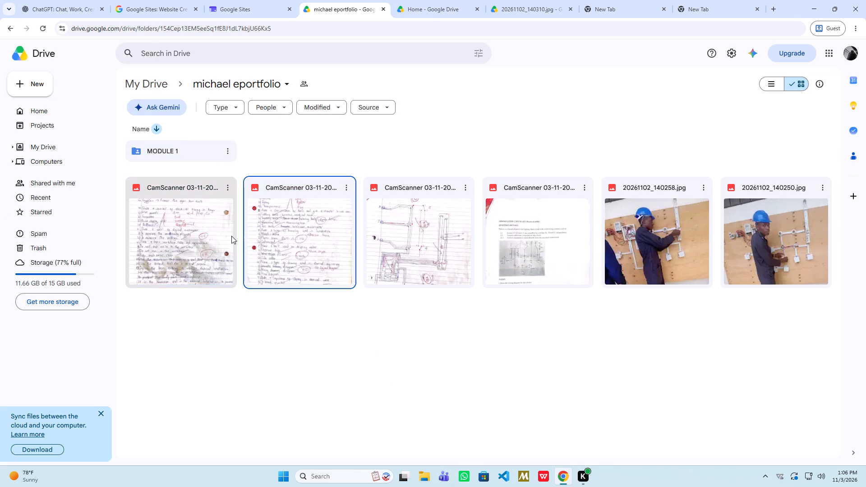
{"action": "left_click_drag", "start_coordinate": [231, 236], "coordinate": [202, 152]}
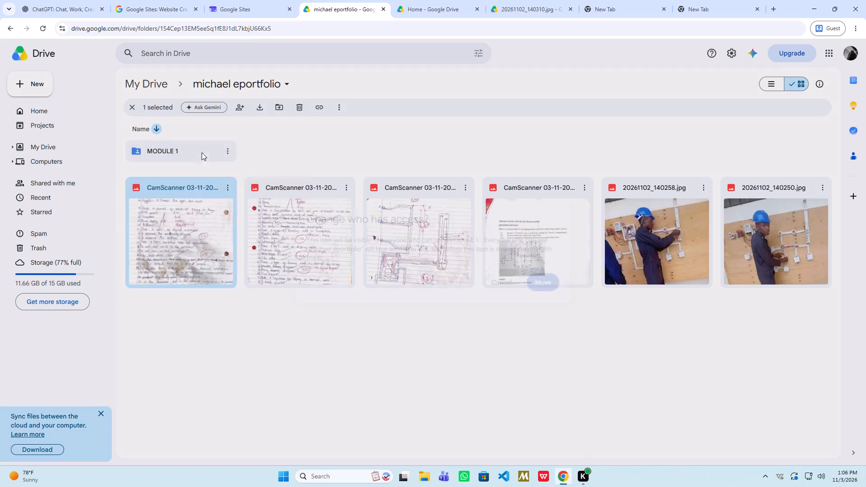
{"action": "left_click", "coordinate": [527, 277]}
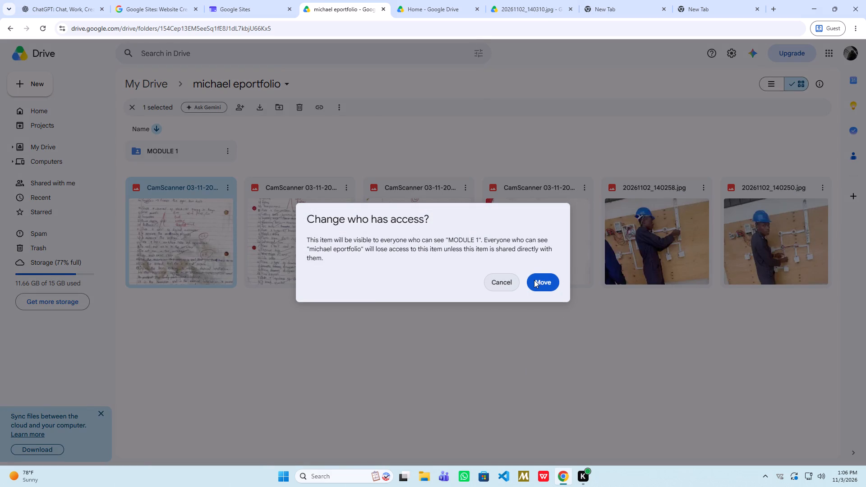
{"action": "left_click", "coordinate": [534, 280]}
Move the handwritten scan CamScanner 03-11-2026 11.13_1.jpg into the MODULE 1 folder, accepting the access change.
{"action": "left_click_drag", "start_coordinate": [225, 202], "coordinate": [226, 160]}
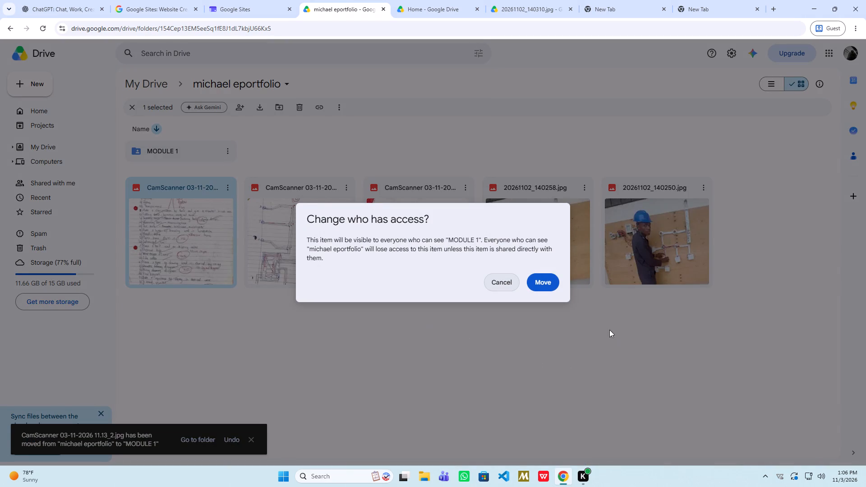
{"action": "left_click", "coordinate": [548, 285]}
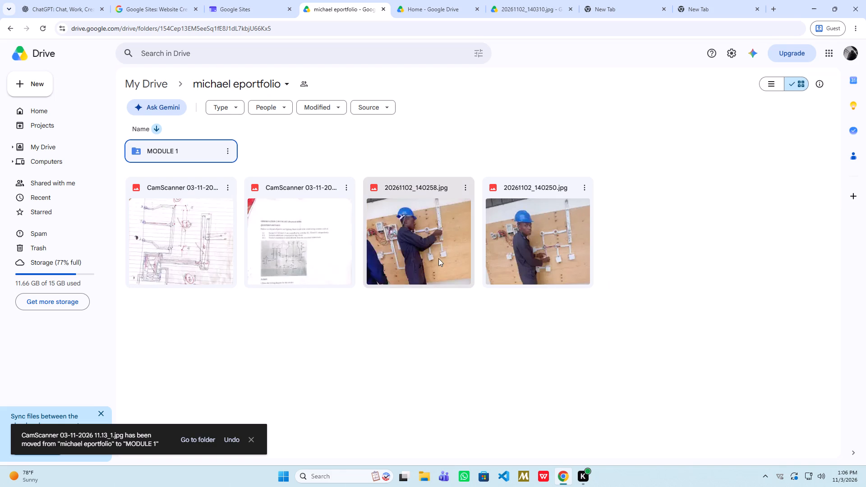
Select the photos 20261102_140258.jpg and 20261102_140250.jpg and move them together into the MODULE 1 folder, accepting the access change.
{"action": "left_click_drag", "start_coordinate": [536, 279], "coordinate": [463, 257]}
{"action": "left_click", "coordinate": [463, 257]}
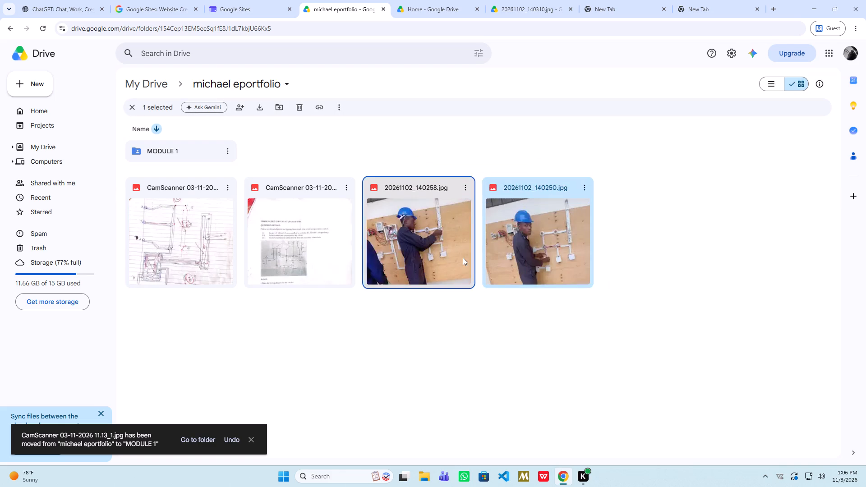
{"action": "left_click", "coordinate": [502, 255]}
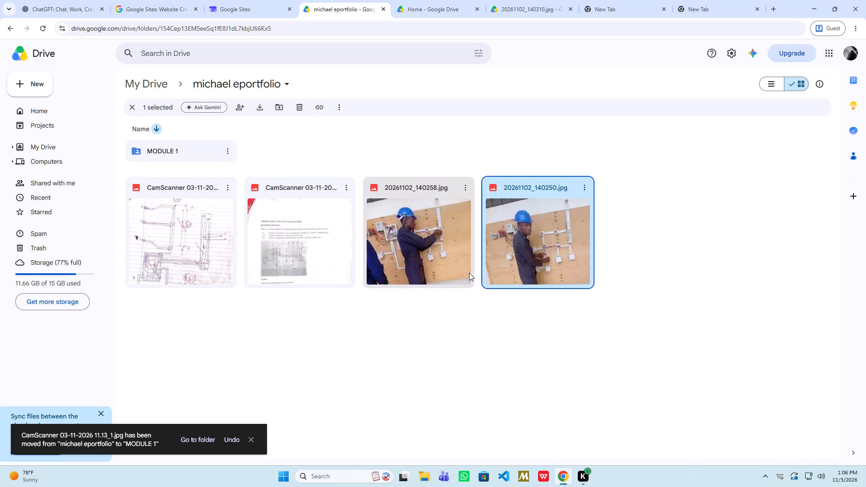
{"action": "left_click_drag", "start_coordinate": [443, 280], "coordinate": [456, 277], "text": "shift"}
{"action": "left_click_drag", "start_coordinate": [464, 276], "coordinate": [97, 108], "text": "shift"}
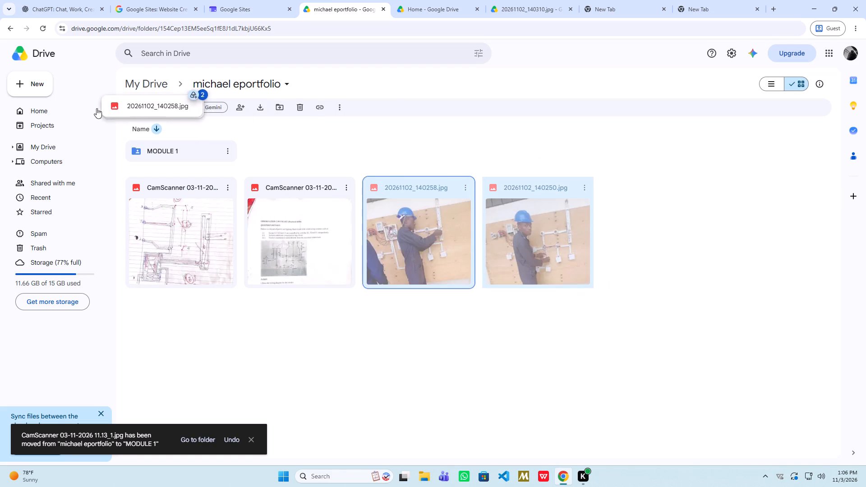
{"action": "left_click_drag", "start_coordinate": [97, 108], "coordinate": [109, 144], "text": "shift"}
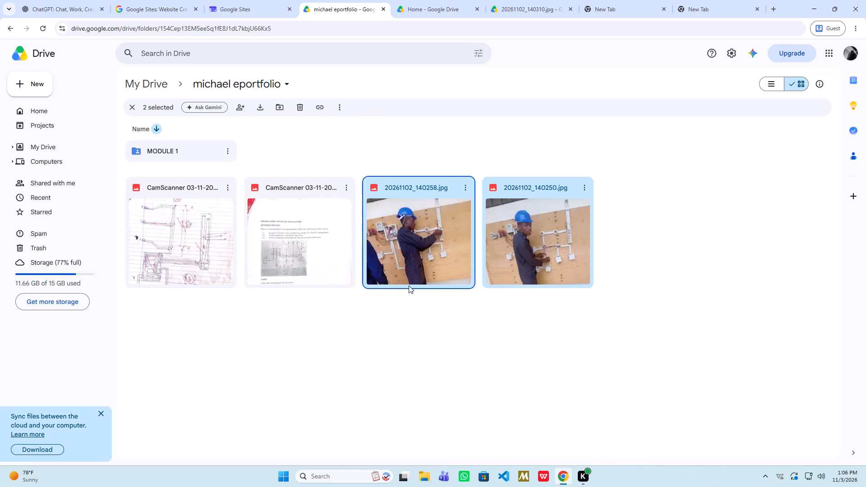
{"action": "left_click_drag", "start_coordinate": [428, 282], "coordinate": [196, 160], "text": "shift"}
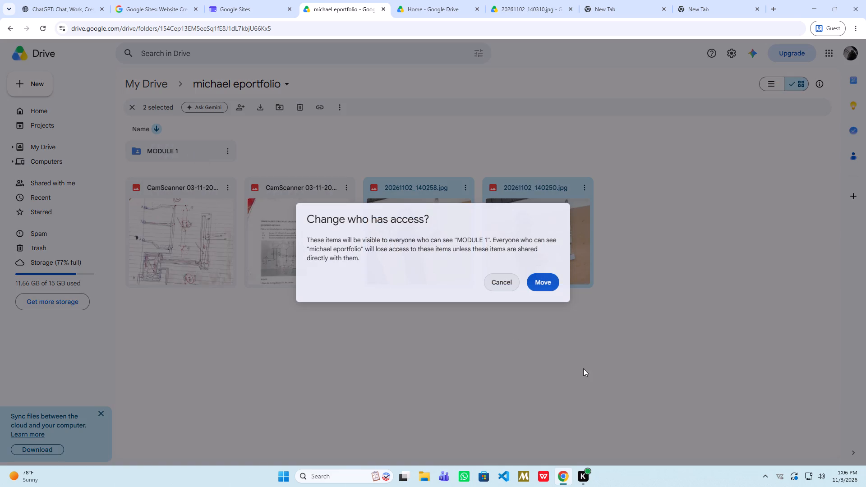
{"action": "left_click", "coordinate": [537, 282]}
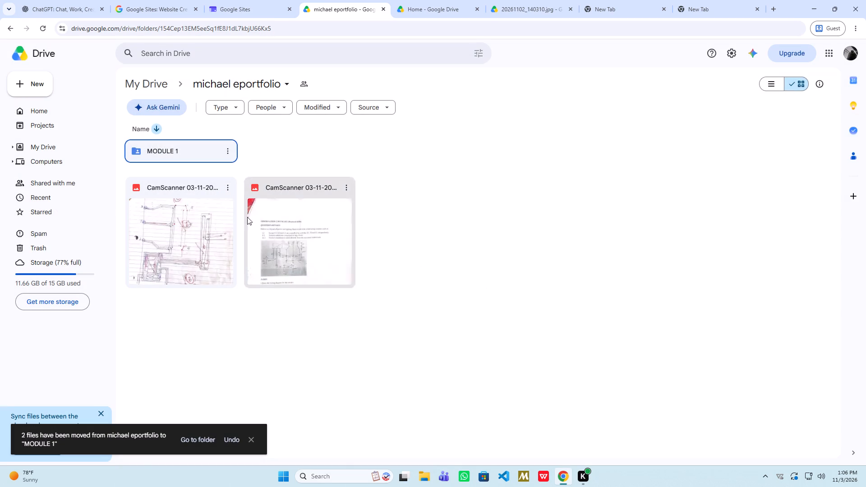
Move the printed-page scan CamScanner 03-11-2026 11.07_3.jpg into the MODULE 1 folder, accepting the access change.
{"action": "left_click_drag", "start_coordinate": [241, 216], "coordinate": [230, 222]}
{"action": "left_click", "coordinate": [228, 223], "text": "shift"}
{"action": "left_click", "coordinate": [272, 237]}
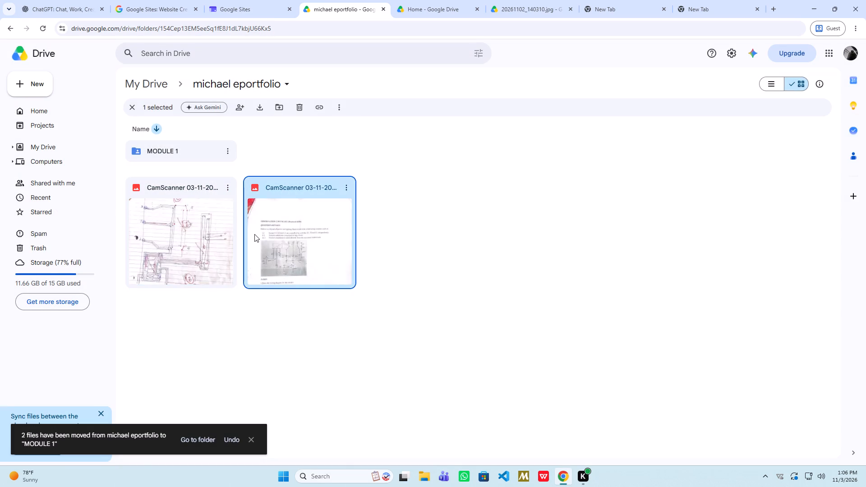
{"action": "left_click", "coordinate": [254, 234]}
{"action": "left_click_drag", "start_coordinate": [235, 227], "coordinate": [270, 229]}
{"action": "left_click_drag", "start_coordinate": [262, 226], "coordinate": [256, 225], "text": "shift"}
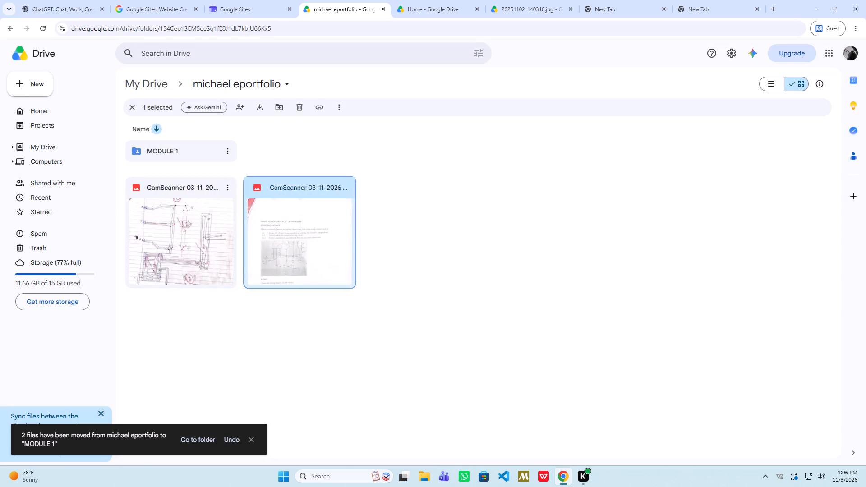
{"action": "left_click_drag", "start_coordinate": [256, 225], "coordinate": [177, 157], "text": "shift"}
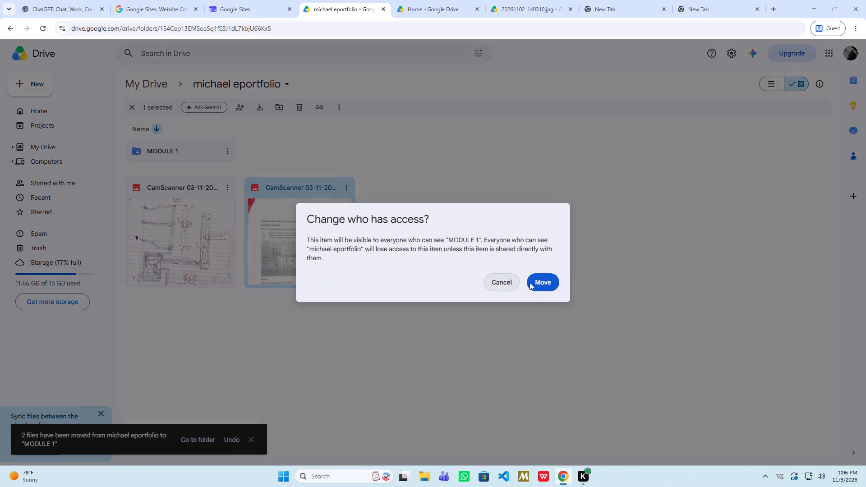
{"action": "left_click", "coordinate": [533, 281]}
Move the remaining wiring diagram scan into the MODULE 1 folder, accepting the access change.
{"action": "left_click_drag", "start_coordinate": [230, 222], "coordinate": [225, 196]}
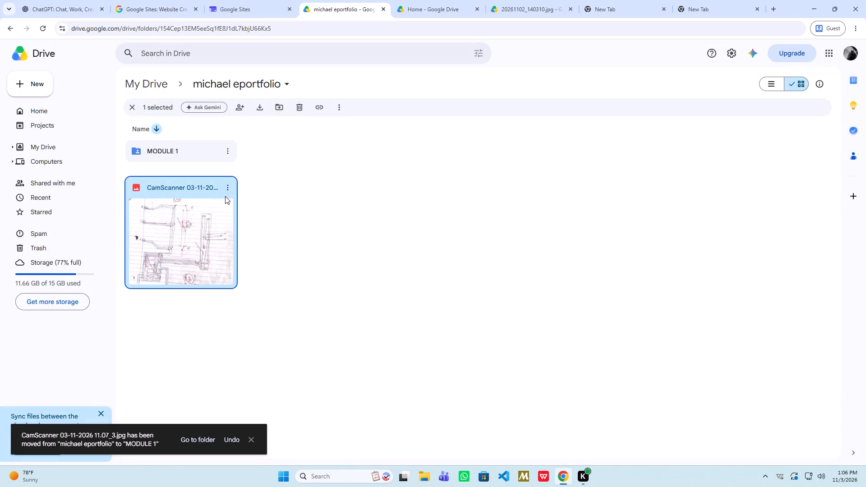
{"action": "left_click_drag", "start_coordinate": [225, 196], "coordinate": [223, 157]}
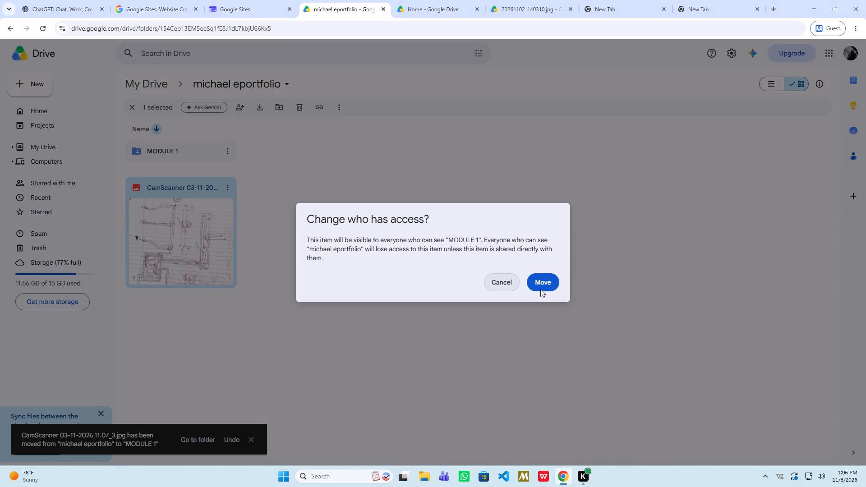
{"action": "left_click", "coordinate": [541, 288]}
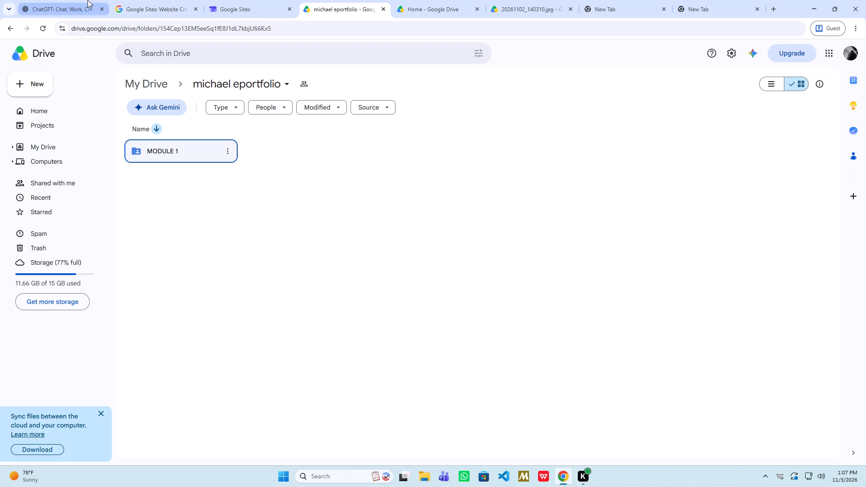
Inside the MODULE 1 folder, move CamScanner 03-11-2026 11.13_2.jpg into INSTALL TRUNKING SYSTEMS, accepting the access change.
{"action": "double_click", "coordinate": [209, 142]}
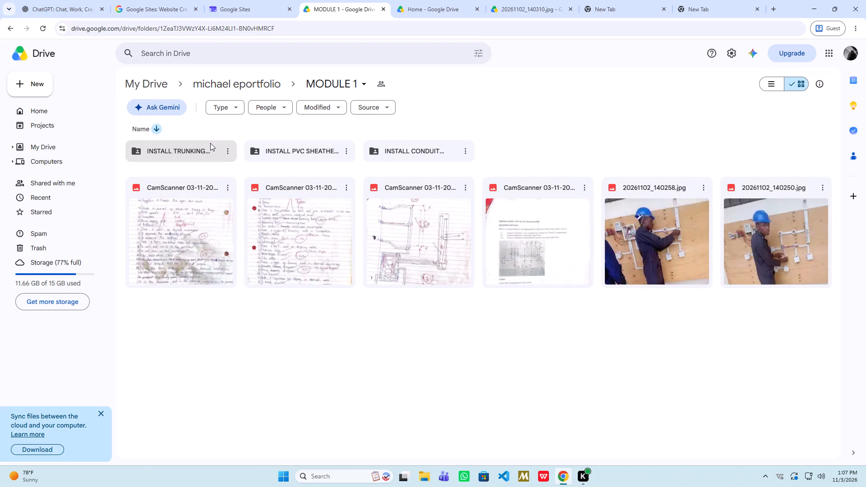
{"action": "left_click_drag", "start_coordinate": [215, 235], "coordinate": [194, 149]}
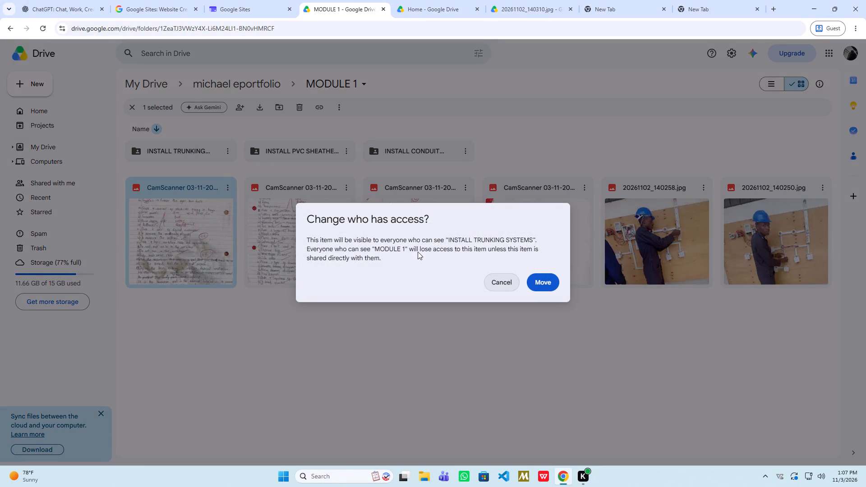
{"action": "left_click", "coordinate": [537, 280]}
Move the handwritten scan CamScanner 03-11-2026 11.13_1.jpg into the INSTALL TRUNKING SYSTEMS folder, accepting the access change.
{"action": "left_click_drag", "start_coordinate": [221, 259], "coordinate": [196, 155]}
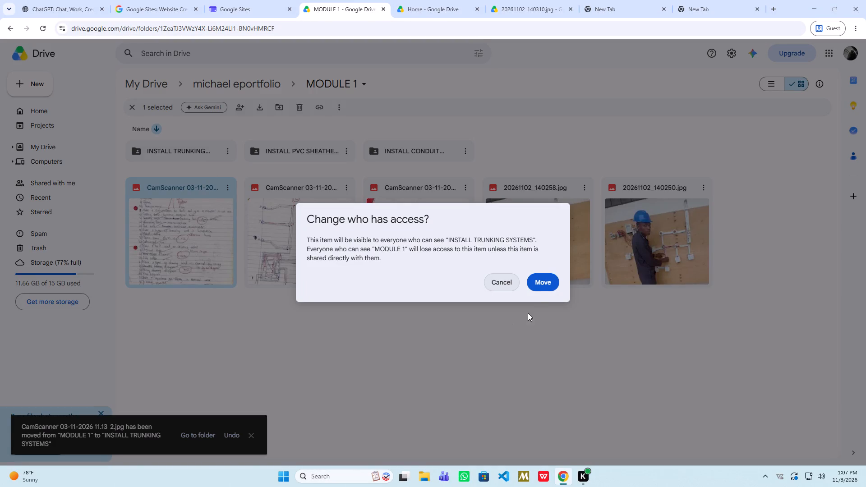
{"action": "left_click", "coordinate": [554, 262]}
{"action": "left_click", "coordinate": [546, 280]}
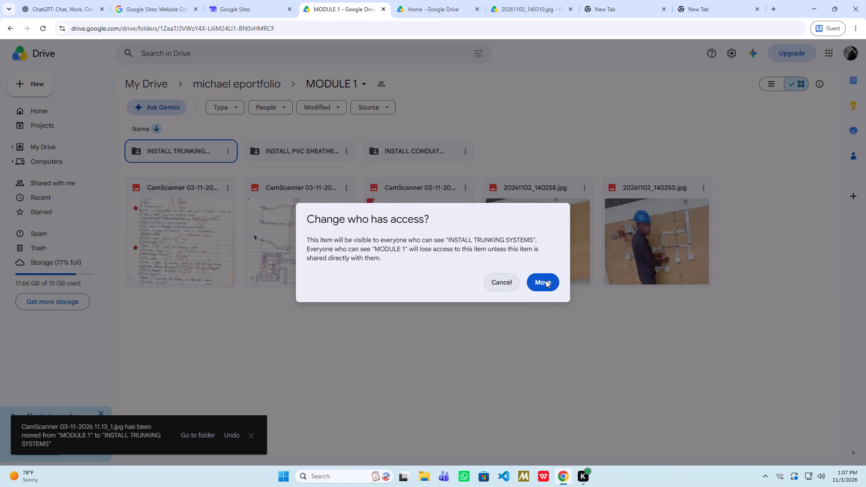
Move the wiring diagram scan CamScanner 03-11-2026 11.12_2 (1).jpg into the INSTALL TRUNKING SYSTEMS folder, accepting the access change.
{"action": "left_click_drag", "start_coordinate": [189, 266], "coordinate": [198, 149]}
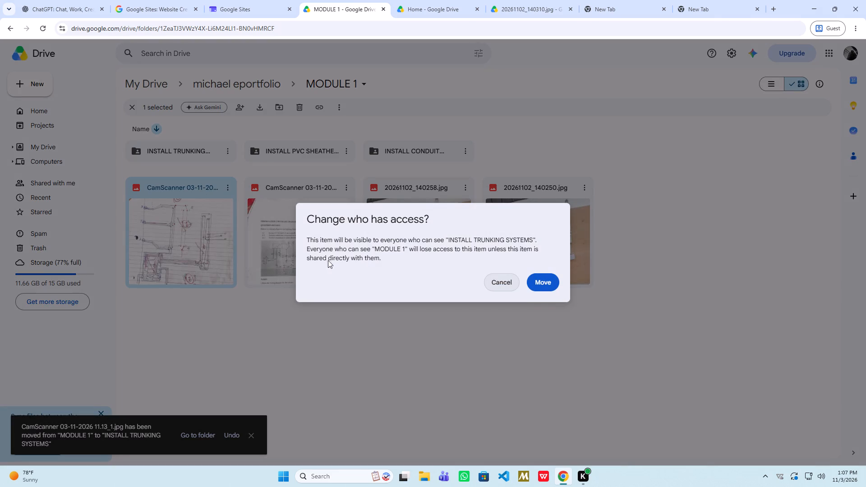
{"action": "left_click", "coordinate": [549, 286]}
Preview the printed checklist scan CamScanner 03-11-2026 11.07_3.jpg, close it, and move it into INSTALL TRUNKING SYSTEMS, accepting the access change.
{"action": "left_click", "coordinate": [181, 252]}
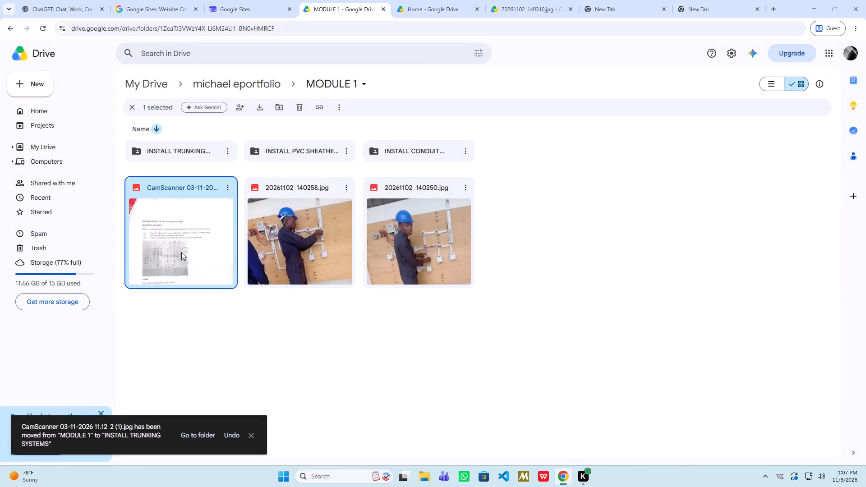
{"action": "left_click", "coordinate": [178, 236]}
{"action": "left_click", "coordinate": [136, 432]}
{"action": "left_click_drag", "start_coordinate": [212, 332], "coordinate": [213, 337]}
{"action": "double_click", "coordinate": [177, 263]}
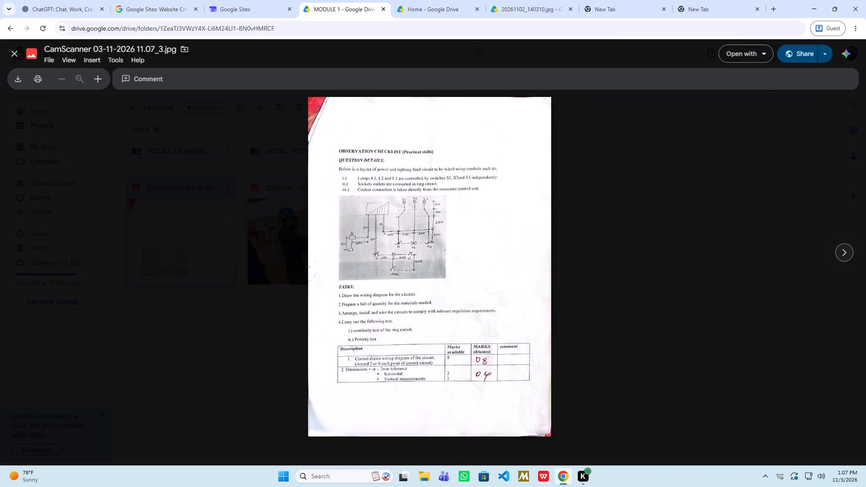
{"action": "left_click", "coordinate": [0, 202]}
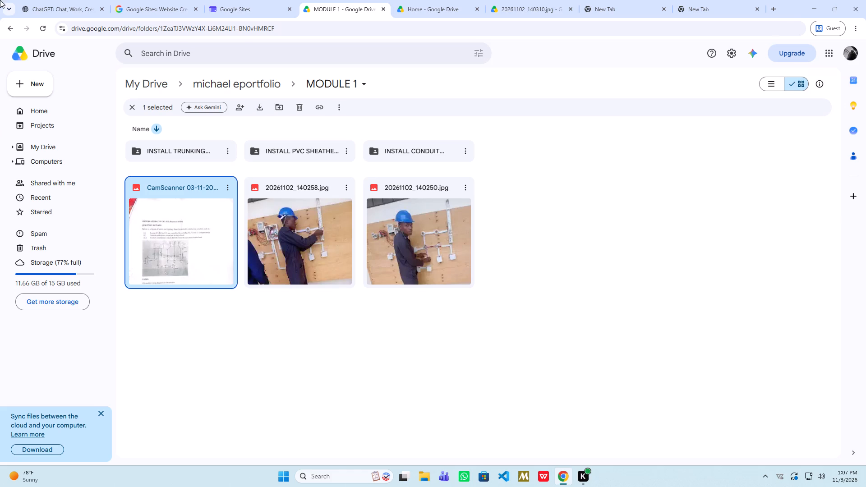
{"action": "left_click_drag", "start_coordinate": [197, 250], "coordinate": [173, 152]}
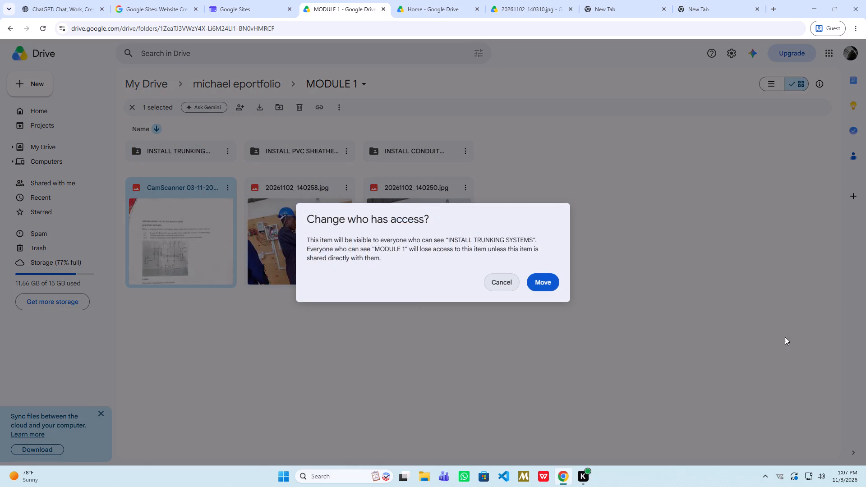
{"action": "left_click", "coordinate": [547, 269]}
{"action": "left_click", "coordinate": [547, 275]}
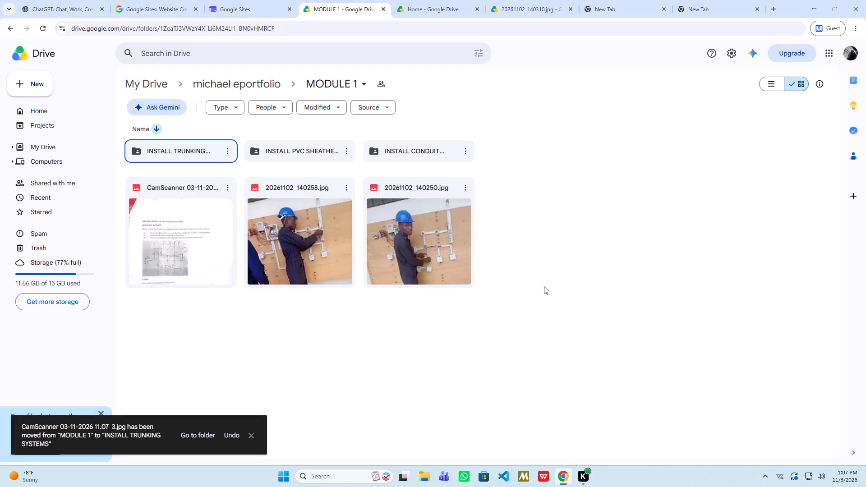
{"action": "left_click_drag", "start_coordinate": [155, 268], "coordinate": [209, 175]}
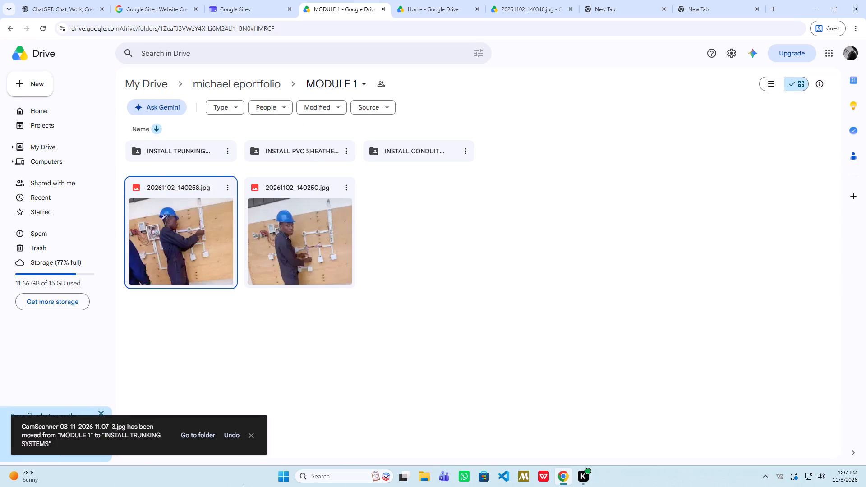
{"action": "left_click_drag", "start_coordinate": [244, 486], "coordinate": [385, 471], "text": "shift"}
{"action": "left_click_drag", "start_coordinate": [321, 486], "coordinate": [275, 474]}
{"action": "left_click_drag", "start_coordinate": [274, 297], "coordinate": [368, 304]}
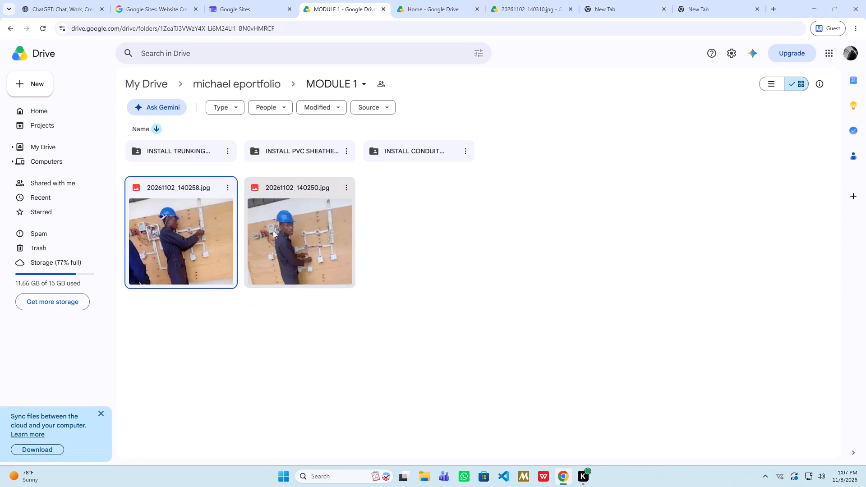
Move the photo 20261102_140250.jpg into the INSTALL TRUNKING SYSTEMS folder, accepting the access change.
{"action": "left_click_drag", "start_coordinate": [272, 230], "coordinate": [294, 224], "text": "shift"}
{"action": "left_click_drag", "start_coordinate": [289, 222], "coordinate": [244, 214], "text": "shift"}
{"action": "left_click_drag", "start_coordinate": [209, 188], "coordinate": [235, 254]}
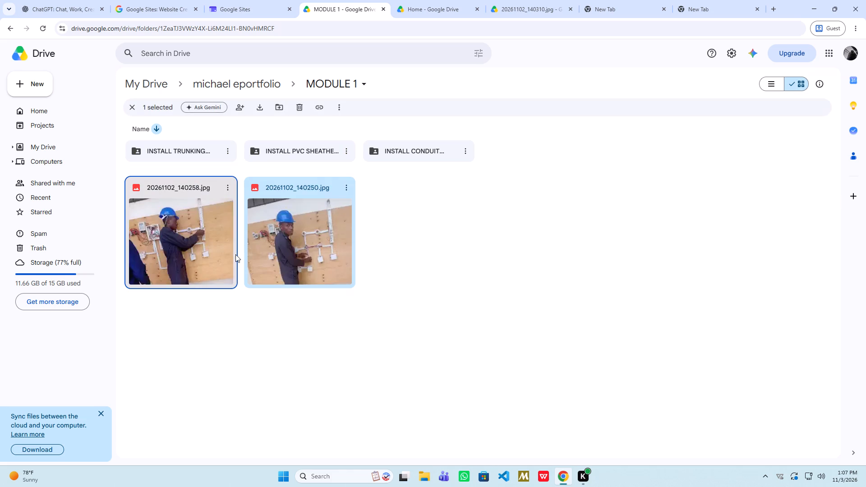
{"action": "left_click_drag", "start_coordinate": [235, 254], "coordinate": [334, 227]}
{"action": "left_click_drag", "start_coordinate": [290, 219], "coordinate": [184, 169], "text": "shift"}
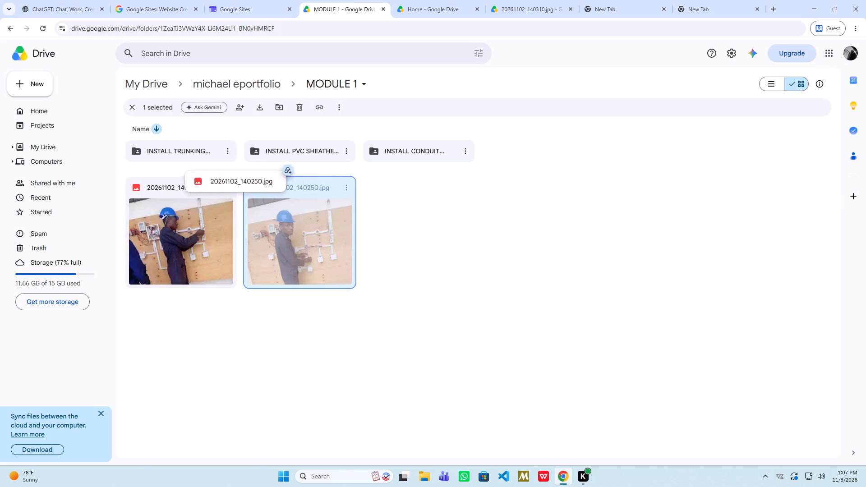
{"action": "left_click_drag", "start_coordinate": [184, 169], "coordinate": [183, 152], "text": "shift"}
{"action": "left_click", "coordinate": [535, 281]}
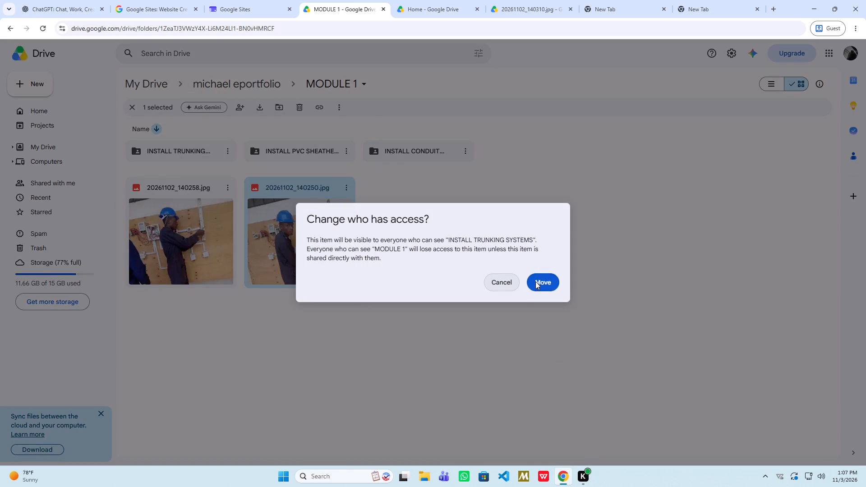
Move the last photo, 20261102_140258.jpg, into the INSTALL TRUNKING SYSTEMS folder, accepting the access change.
{"action": "left_click_drag", "start_coordinate": [154, 218], "coordinate": [194, 153]}
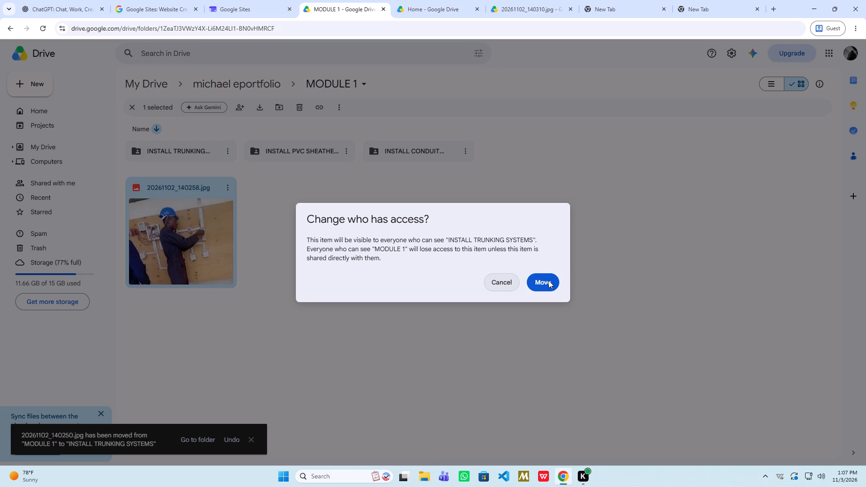
{"action": "left_click", "coordinate": [548, 280]}
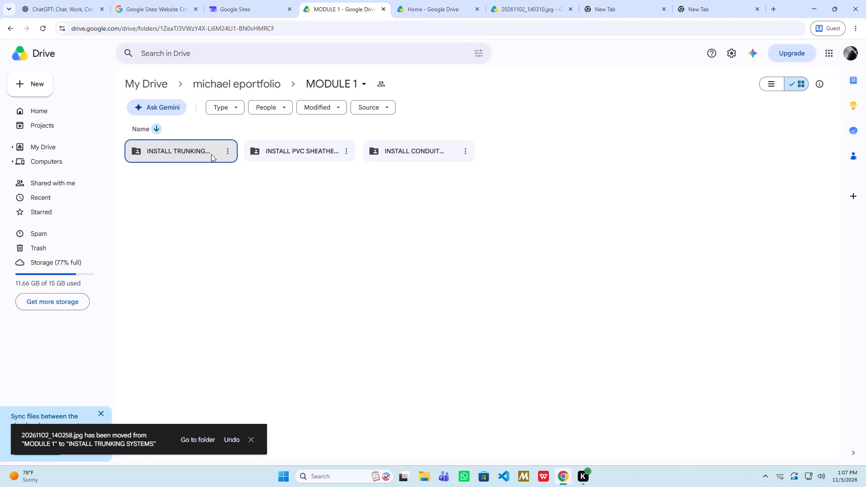
Open the INSTALL TRUNKING SYSTEMS folder and look through all of its scans, photos and videos.
{"action": "left_click", "coordinate": [211, 154]}
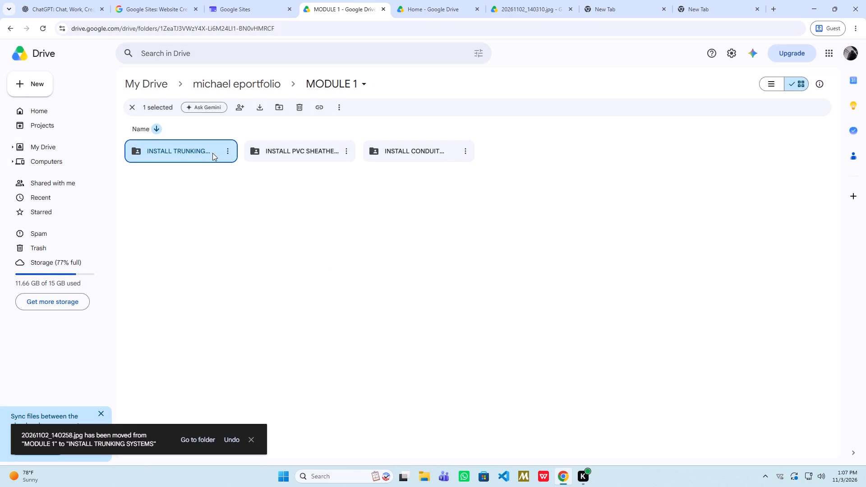
{"action": "left_click", "coordinate": [212, 153]}
{"action": "double_click", "coordinate": [212, 153]}
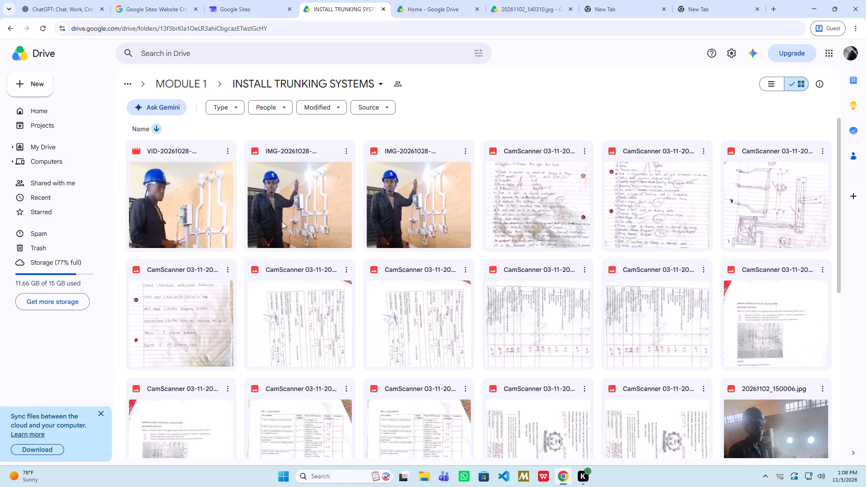
{"action": "scroll", "coordinate": [285, 222], "scroll_direction": "down", "scroll_amount": 17}
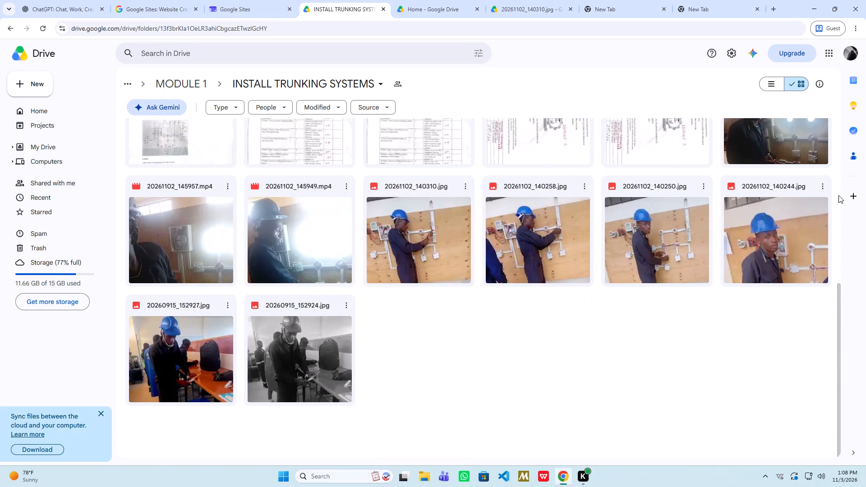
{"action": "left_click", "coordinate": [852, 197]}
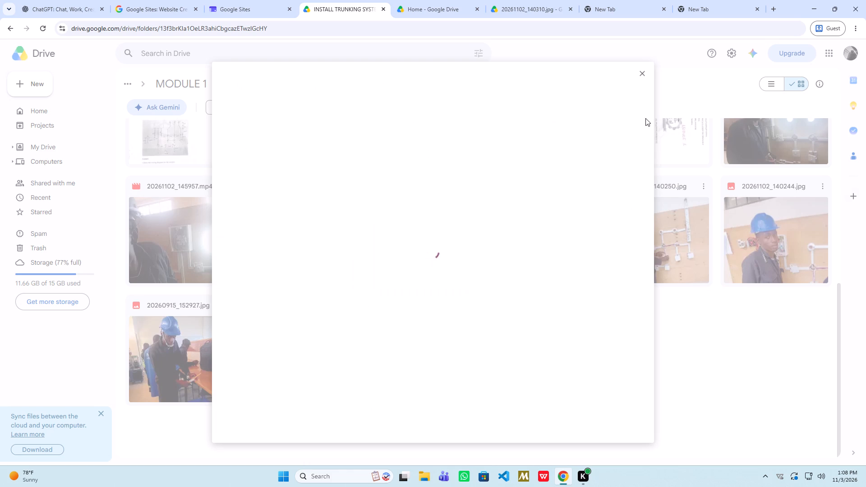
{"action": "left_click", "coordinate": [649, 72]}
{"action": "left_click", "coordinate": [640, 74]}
Look back over the INSTALL TRUNKING SYSTEMS files from the end of the folder to the beginning.
{"action": "scroll", "coordinate": [481, 167], "scroll_direction": "down", "scroll_amount": 1}
{"action": "scroll", "coordinate": [481, 168], "scroll_direction": "up", "scroll_amount": 7}
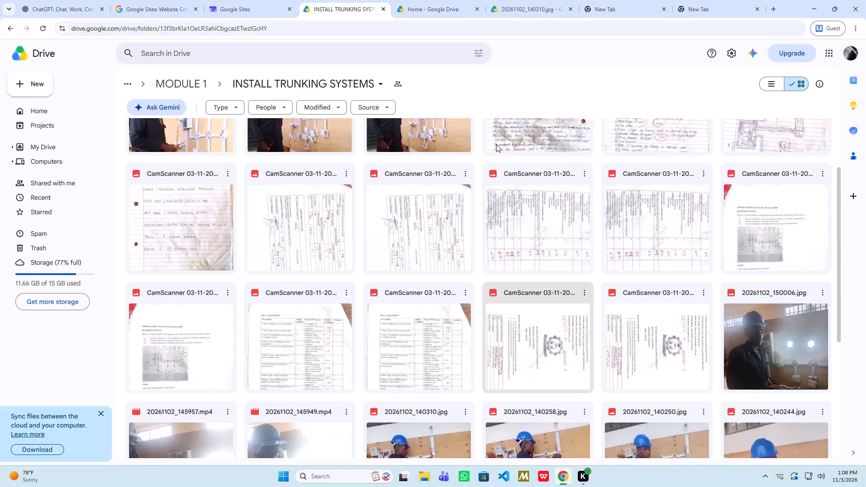
{"action": "scroll", "coordinate": [496, 144], "scroll_direction": "up", "scroll_amount": 6}
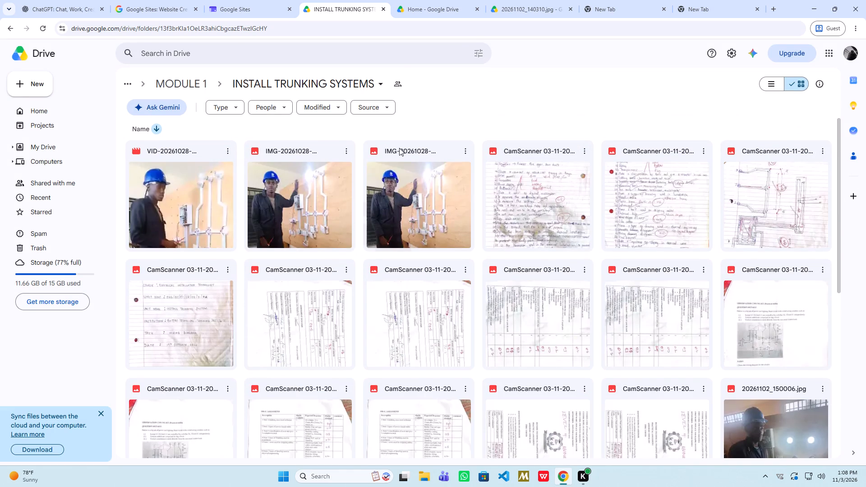
{"action": "left_click", "coordinate": [307, 86]}
{"action": "left_click", "coordinate": [379, 81]}
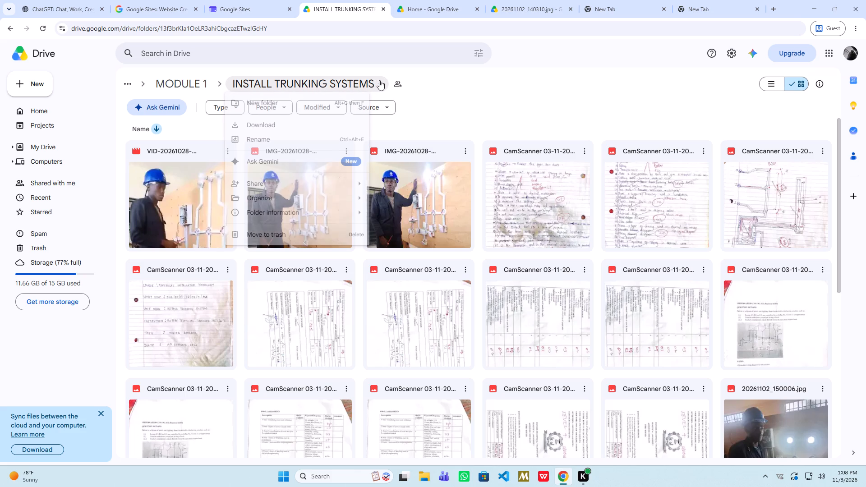
{"action": "left_click", "coordinate": [379, 80]}
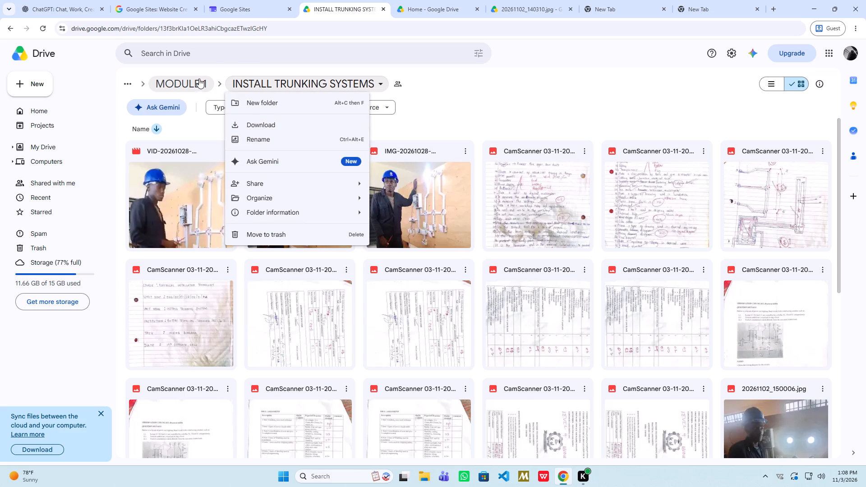
Return to the MODULE 1 folder and open INSTALL PVC SHEATHED CABLE SYSTEMS to check its files.
{"action": "left_click", "coordinate": [196, 79]}
{"action": "left_click", "coordinate": [288, 147]}
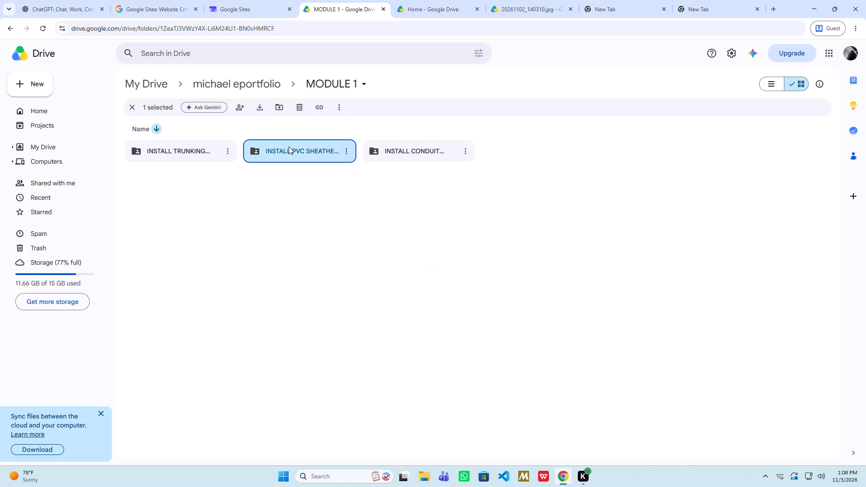
{"action": "double_click", "coordinate": [290, 153]}
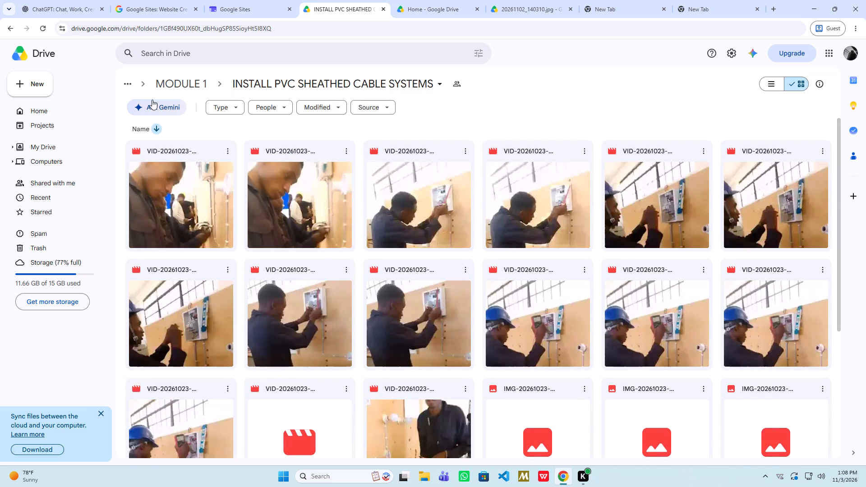
Return to MODULE 1 and look through the photos, videos and assessment papers in the INSTALL CONDUIT SYSTEMS folder.
{"action": "left_click", "coordinate": [188, 81]}
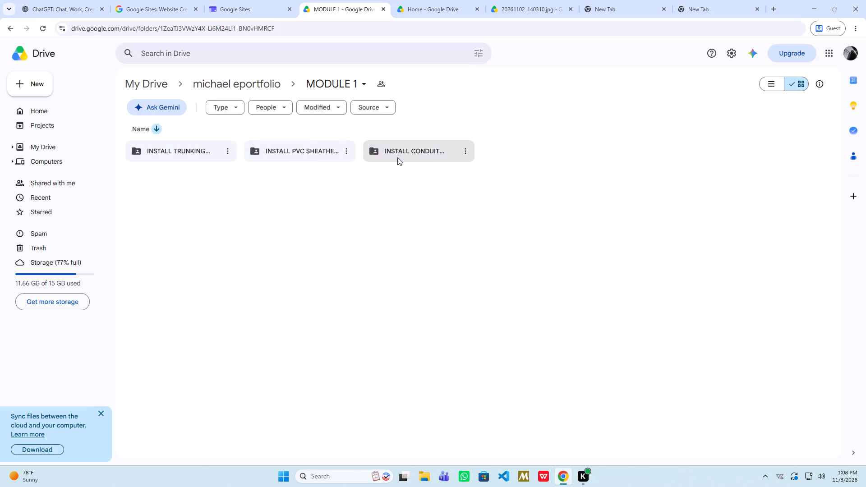
{"action": "double_click", "coordinate": [397, 157]}
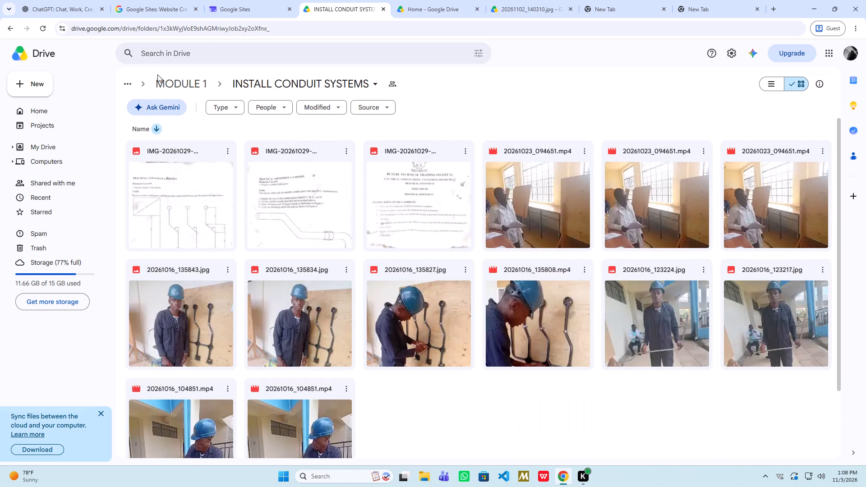
{"action": "left_click", "coordinate": [172, 83]}
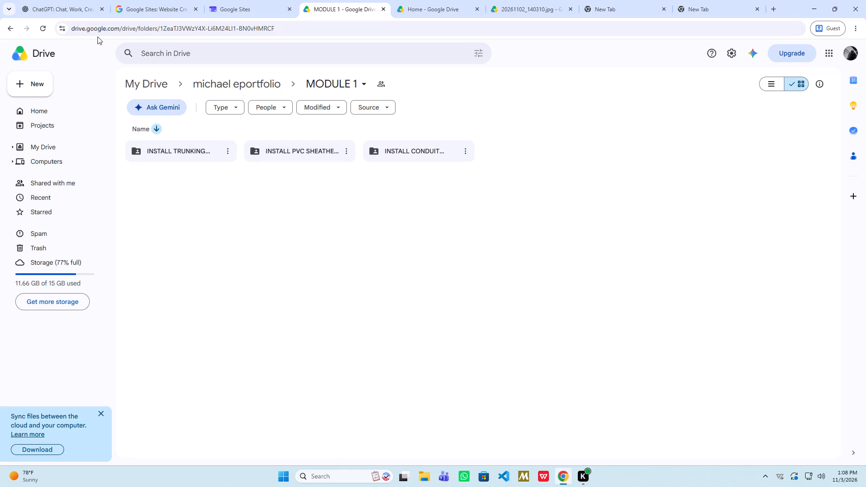
{"action": "left_click", "coordinate": [9, 28]}
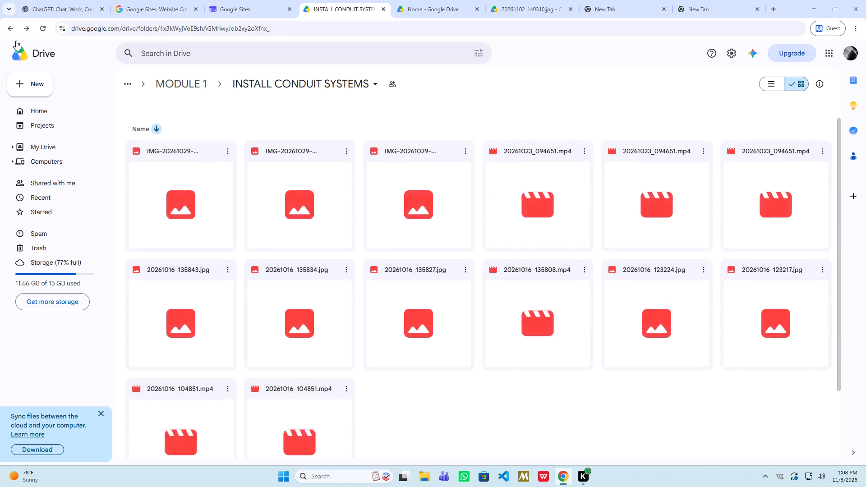
{"action": "scroll", "coordinate": [242, 157], "scroll_direction": "down", "scroll_amount": 2}
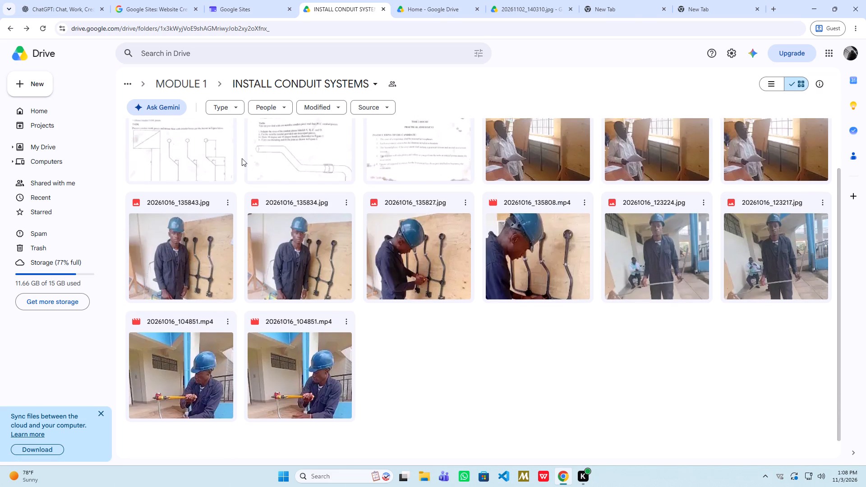
{"action": "scroll", "coordinate": [244, 153], "scroll_direction": "up", "scroll_amount": 3}
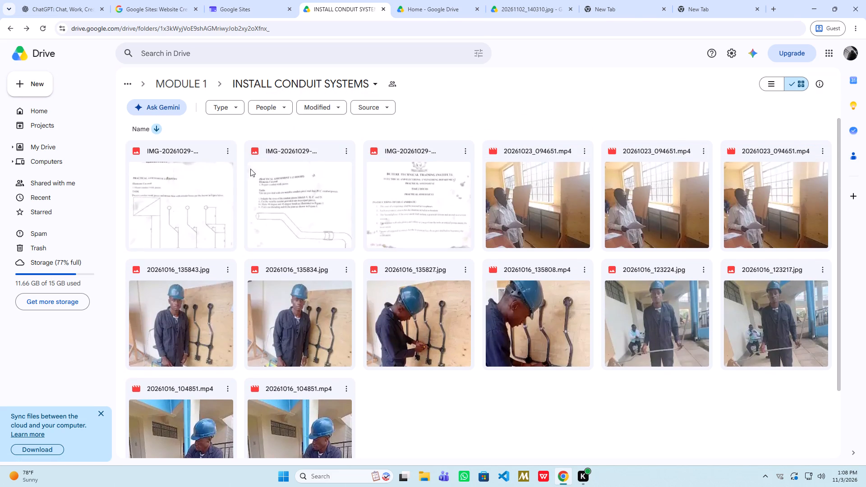
Go back through the previously visited folders to INSTALL TRUNKING SYSTEMS.
{"action": "left_click", "coordinate": [5, 27]}
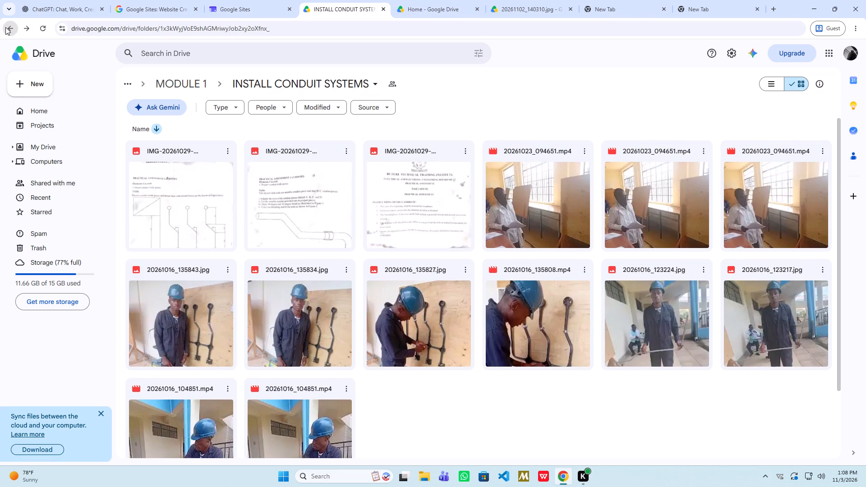
{"action": "left_click", "coordinate": [9, 28]}
{"action": "left_click", "coordinate": [9, 28]}
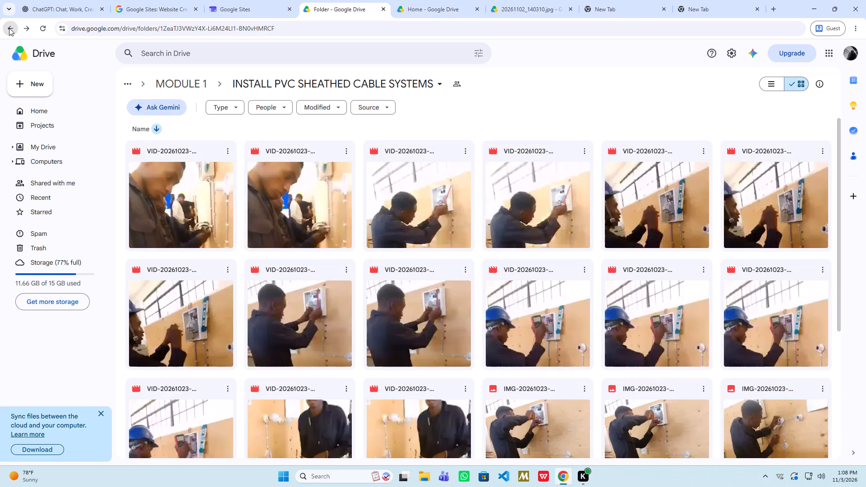
{"action": "left_click", "coordinate": [9, 28]}
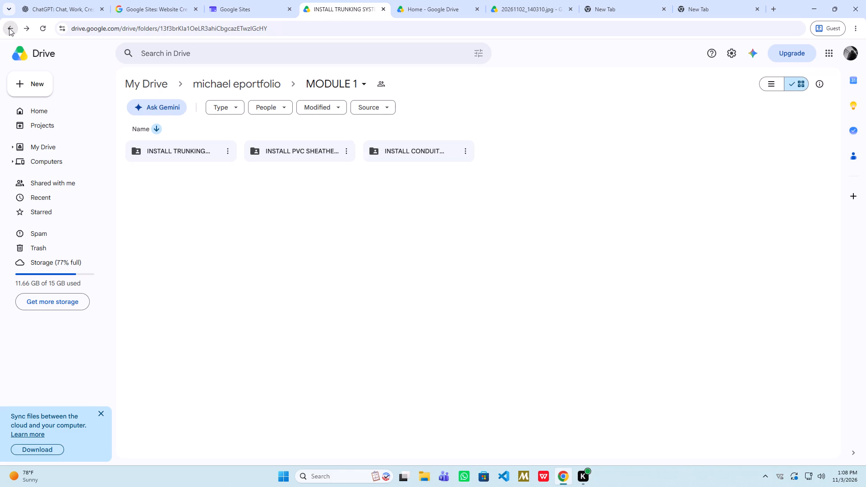
Go back through the visited folders to Drive's home page.
{"action": "left_click", "coordinate": [9, 28]}
{"action": "left_click", "coordinate": [9, 28]}
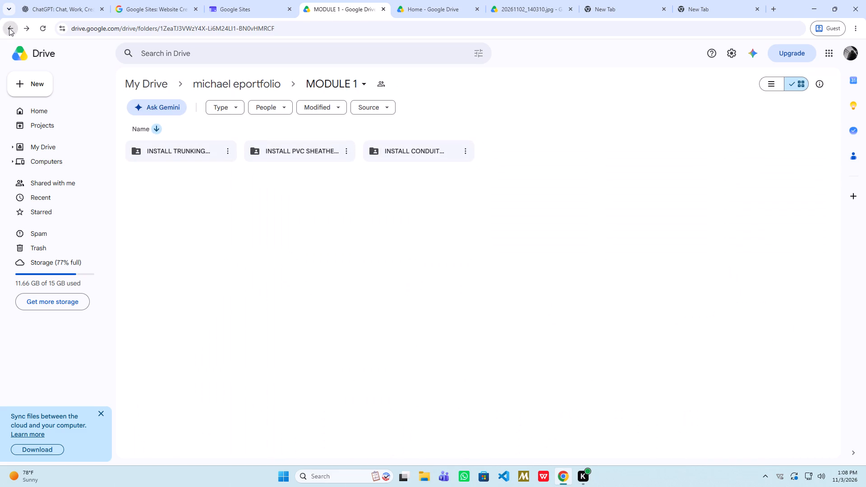
{"action": "left_click", "coordinate": [9, 28]}
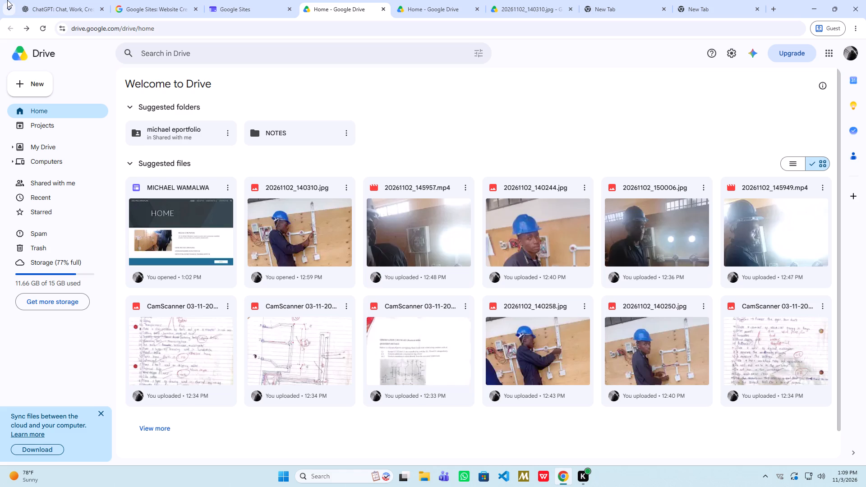
{"action": "left_click", "coordinate": [20, 23]}
{"action": "left_click", "coordinate": [6, 26]}
{"action": "left_click", "coordinate": [6, 26]}
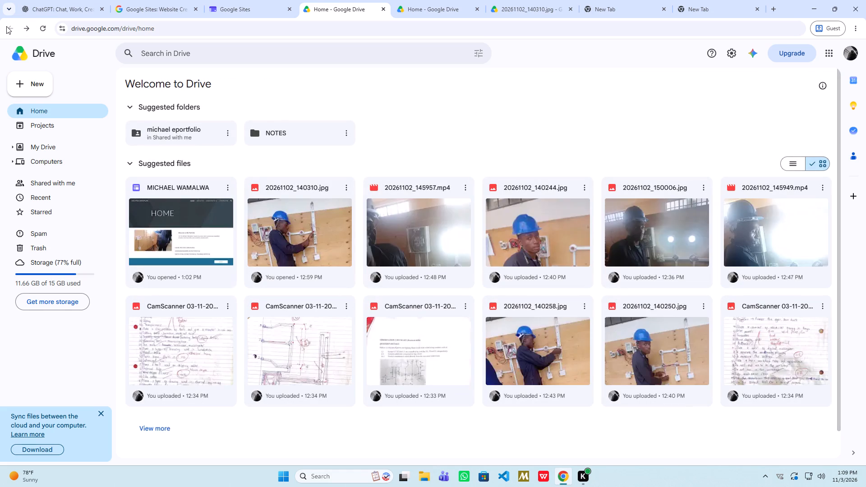
{"action": "left_click", "coordinate": [6, 26]}
Switch to Google Sites, open the recent portfolio site and go to the CAT ONE page under INSTALL TRUNKING SYSTEMS in MODULE ONE.
{"action": "left_click", "coordinate": [241, 8]}
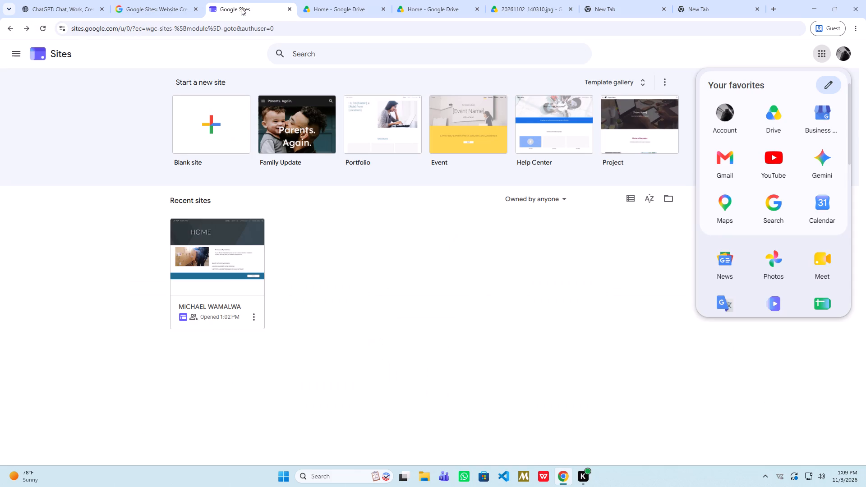
{"action": "double_click", "coordinate": [228, 249]}
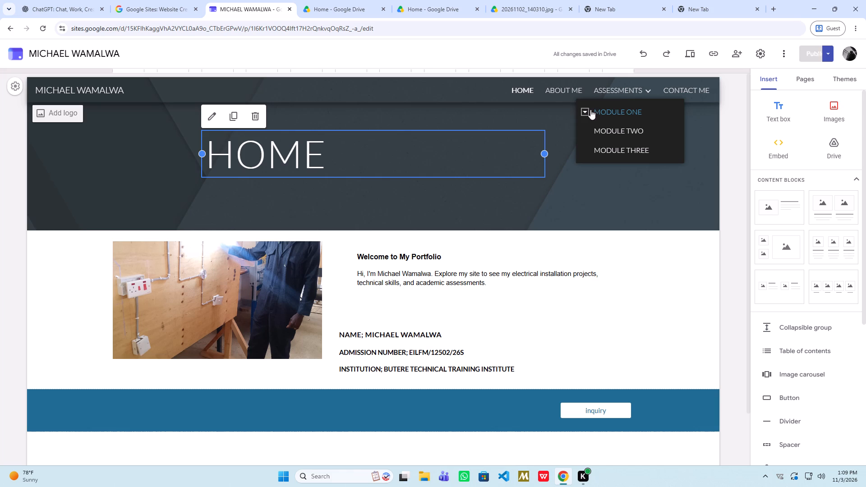
{"action": "left_click", "coordinate": [589, 110]}
{"action": "left_click", "coordinate": [591, 128]}
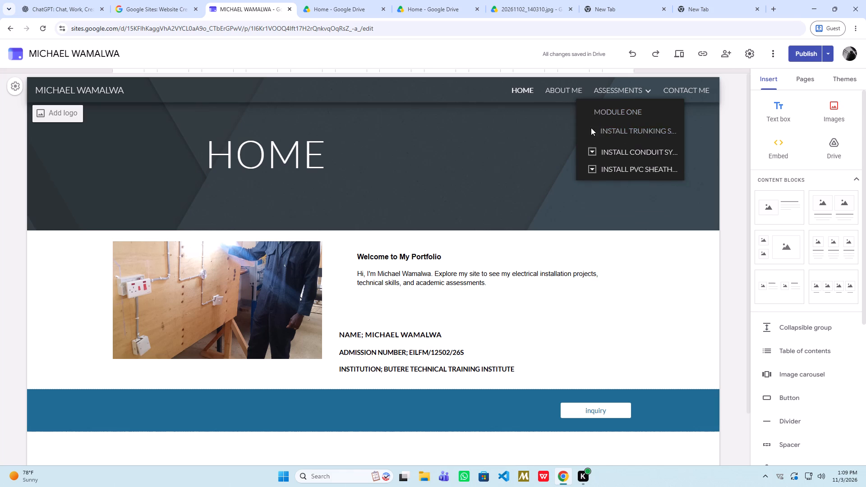
{"action": "double_click", "coordinate": [606, 149]}
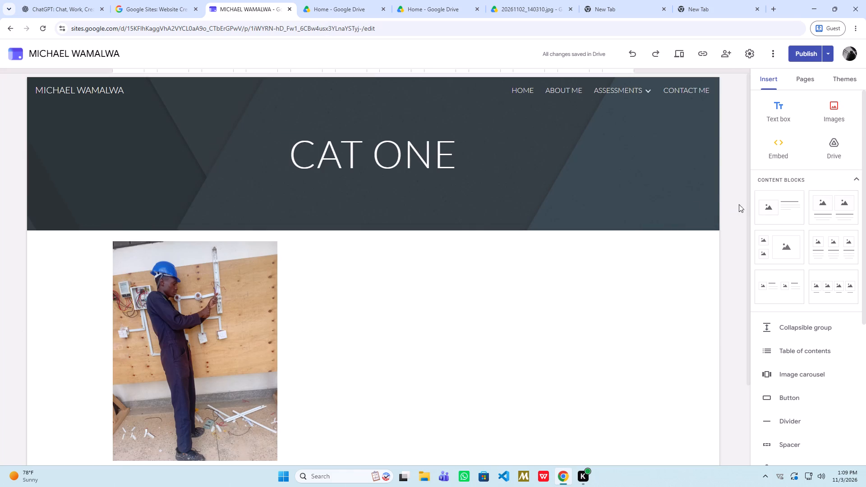
Insert the content block with two side-by-side images and captions above the existing photo on the CAT ONE page.
{"action": "left_click", "coordinate": [820, 202]}
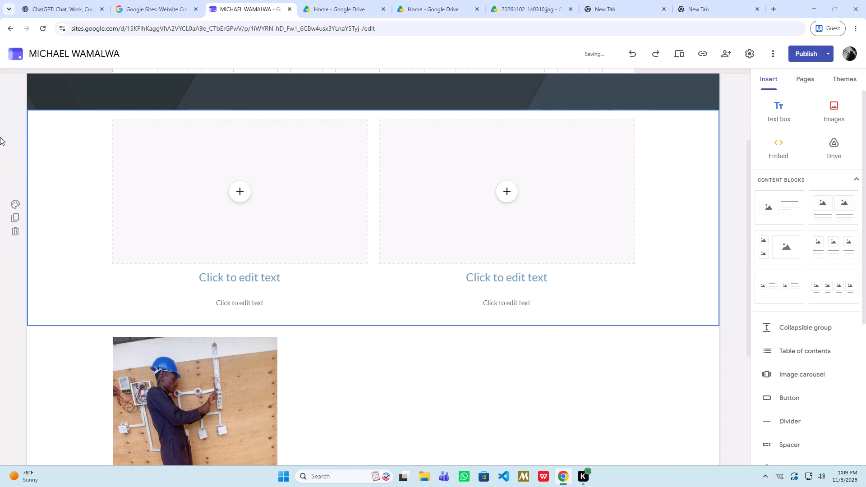
{"action": "left_click_drag", "start_coordinate": [219, 276], "coordinate": [218, 282]}
{"action": "left_click", "coordinate": [217, 302]}
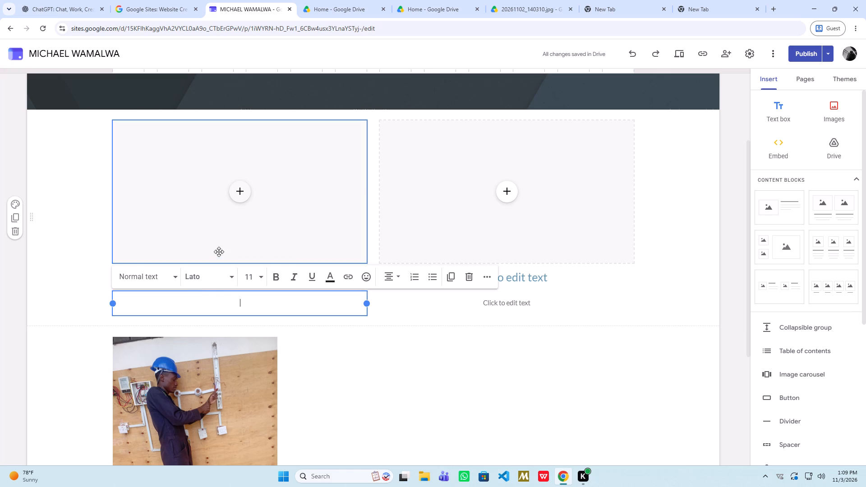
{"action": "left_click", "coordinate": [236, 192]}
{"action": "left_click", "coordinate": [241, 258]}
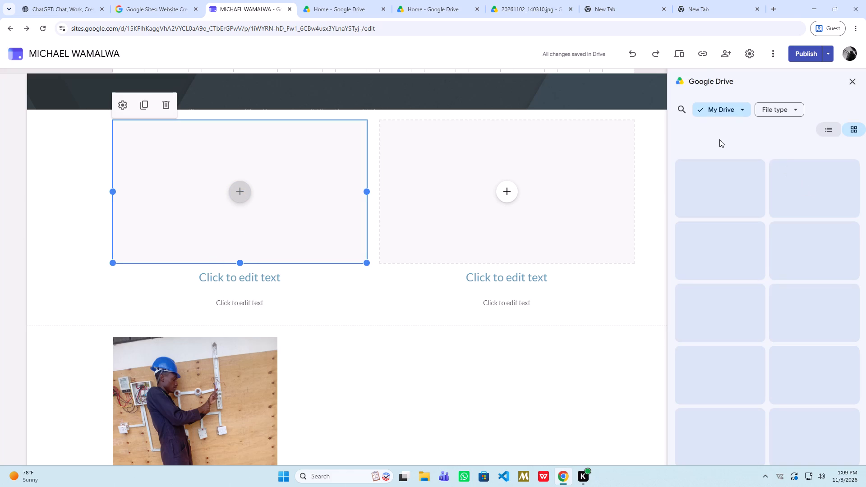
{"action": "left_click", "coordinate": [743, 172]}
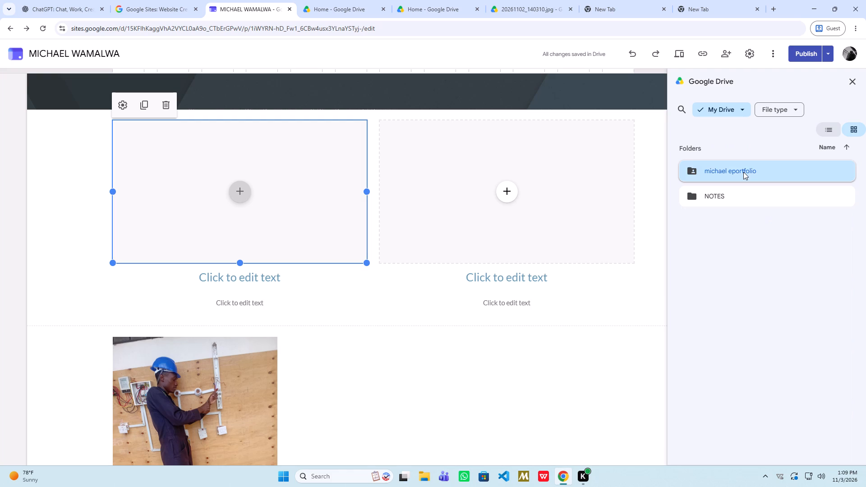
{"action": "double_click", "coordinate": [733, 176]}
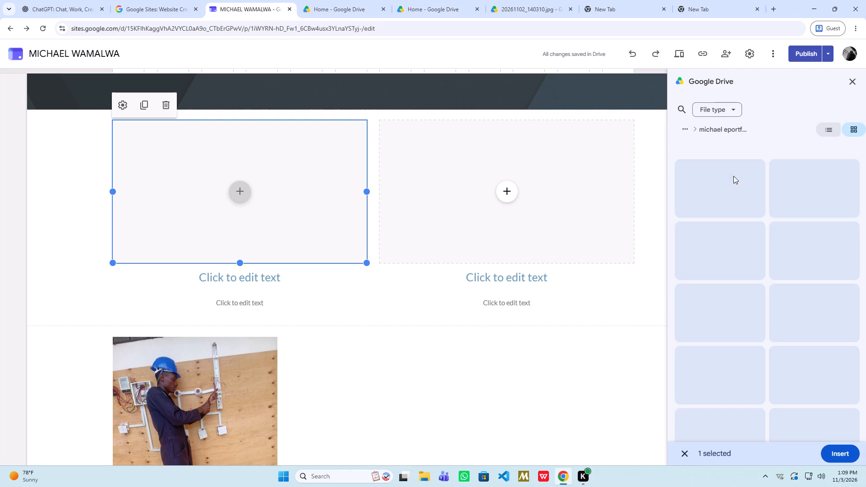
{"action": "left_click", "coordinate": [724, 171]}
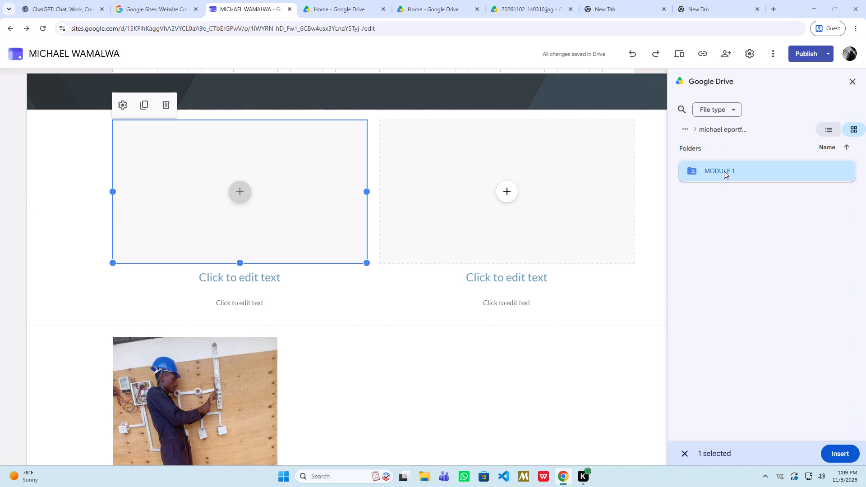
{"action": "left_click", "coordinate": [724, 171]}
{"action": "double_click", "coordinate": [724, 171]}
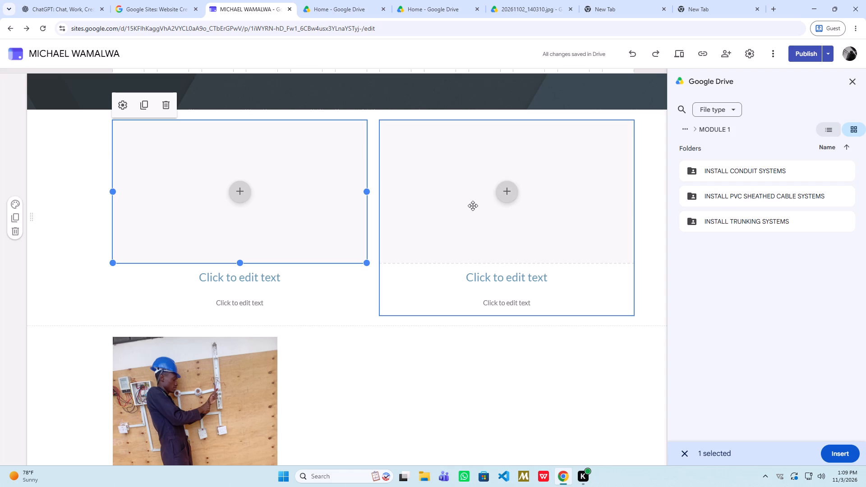
Check the ASSESSMENTS, MODULE ONE and INSTALL TRUNKING SYSTEMS pages and reopen that unit's CAT ONE page.
{"action": "scroll", "coordinate": [473, 205], "scroll_direction": "up", "scroll_amount": 7}
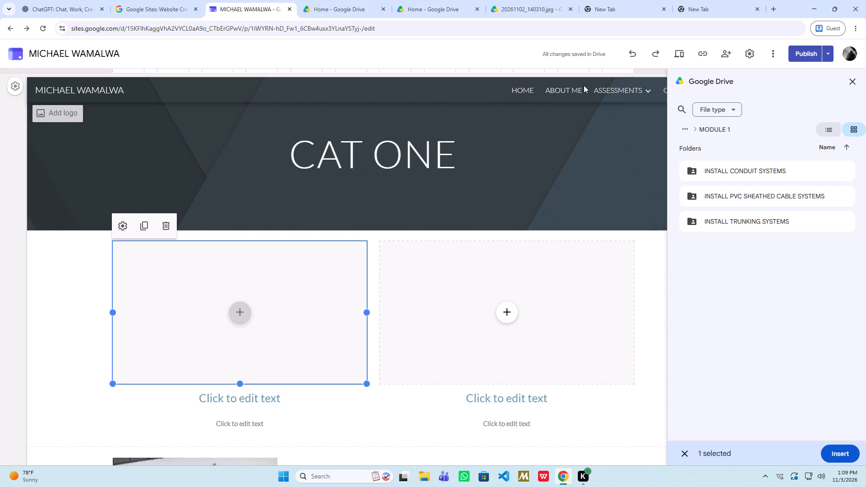
{"action": "left_click", "coordinate": [606, 90]}
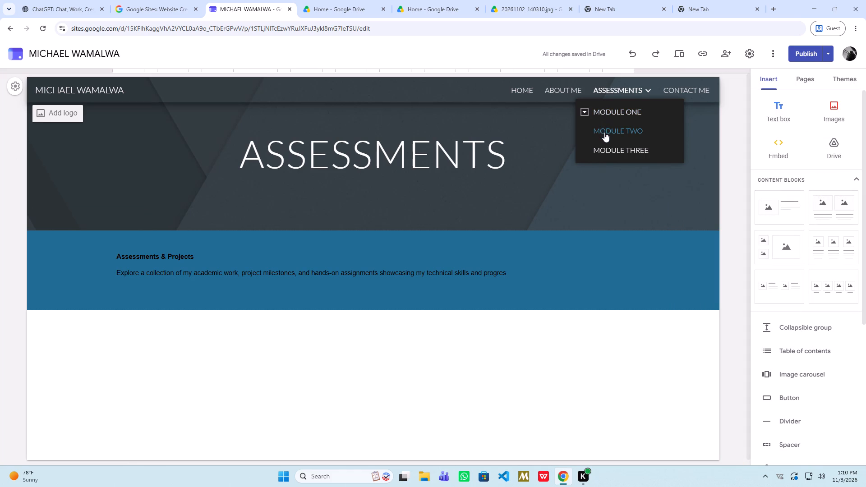
{"action": "left_click", "coordinate": [617, 106]}
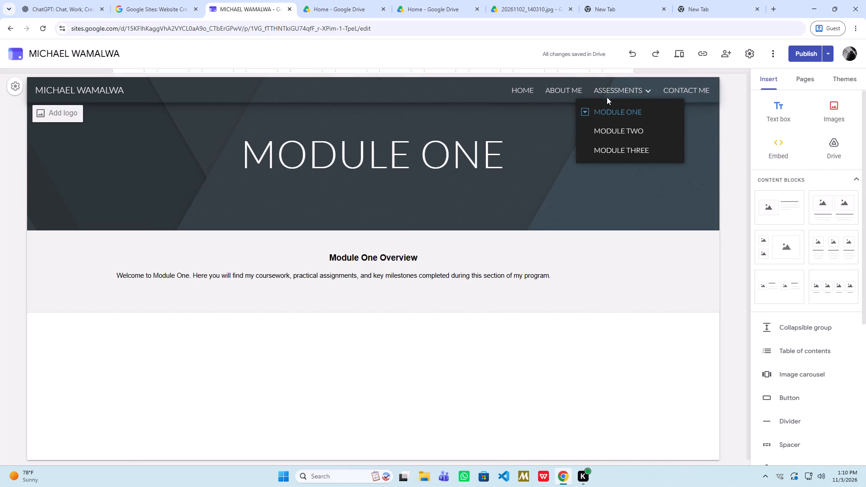
{"action": "left_click", "coordinate": [585, 108]}
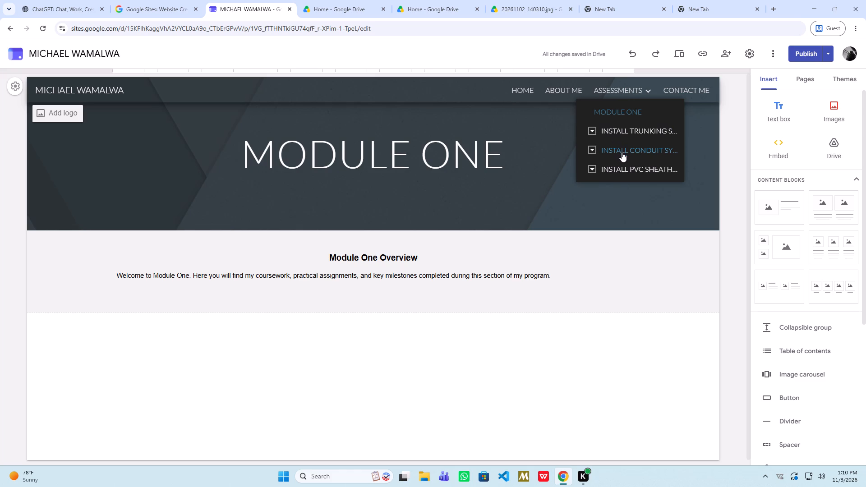
{"action": "left_click", "coordinate": [610, 128]}
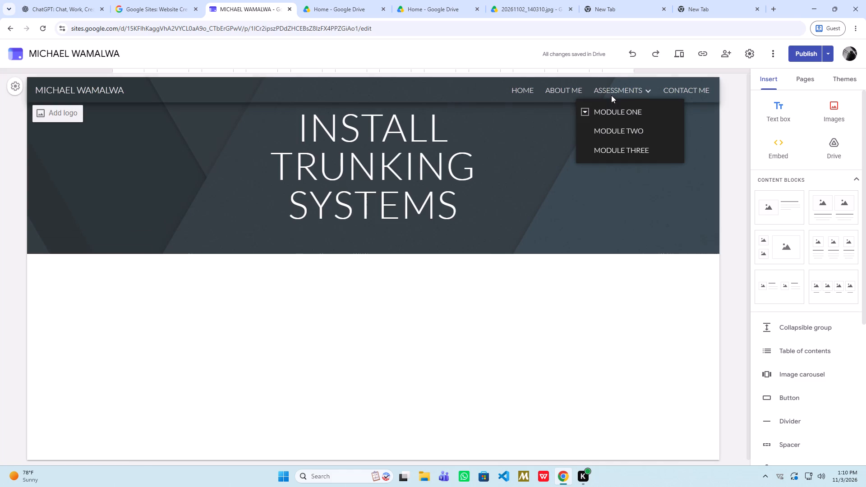
{"action": "left_click", "coordinate": [585, 109]}
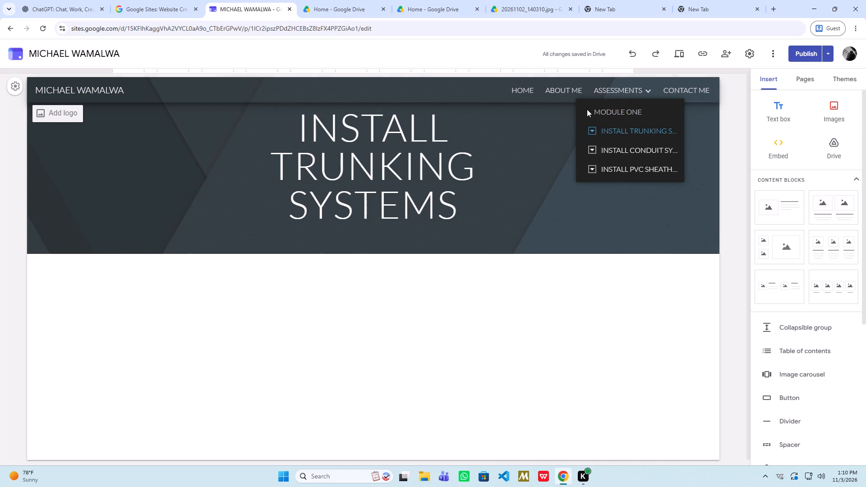
{"action": "left_click", "coordinate": [594, 129]}
{"action": "double_click", "coordinate": [606, 143]}
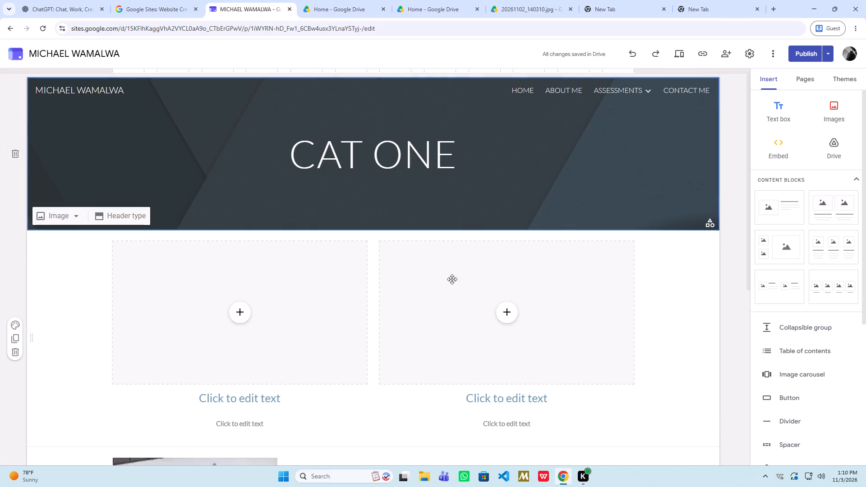
Fill the block's first image placeholder with the black-and-white photo 20260915_152924 from Drive's michael eportfolio, MODULE 1, INSTALL TRUNKING SYSTEMS folder.
{"action": "left_click", "coordinate": [237, 311]}
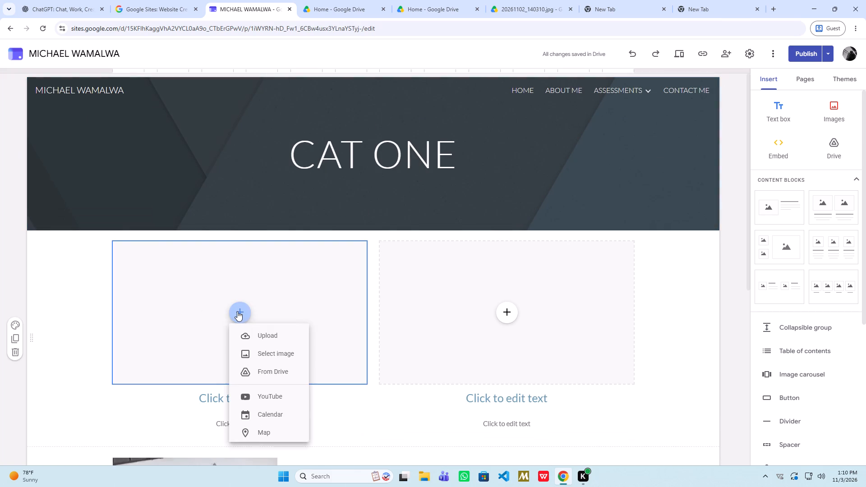
{"action": "left_click_drag", "start_coordinate": [229, 332], "coordinate": [228, 346]}
{"action": "left_click", "coordinate": [248, 312]}
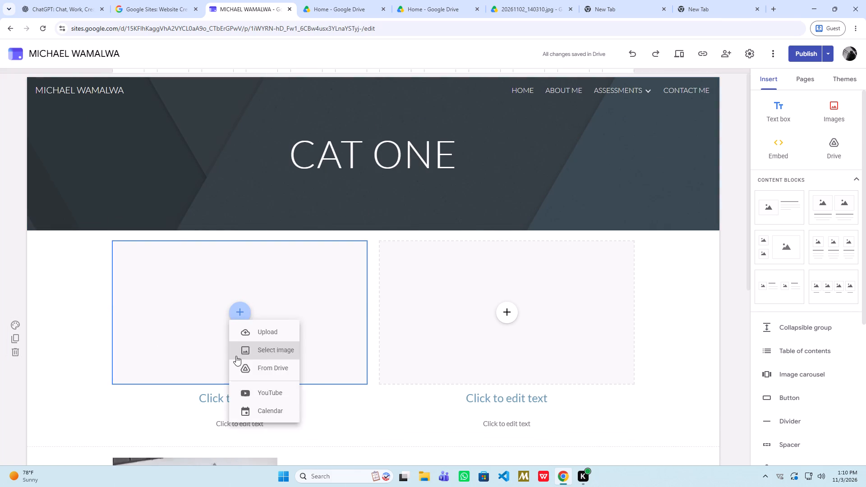
{"action": "left_click", "coordinate": [258, 380]}
{"action": "left_click", "coordinate": [258, 380]}
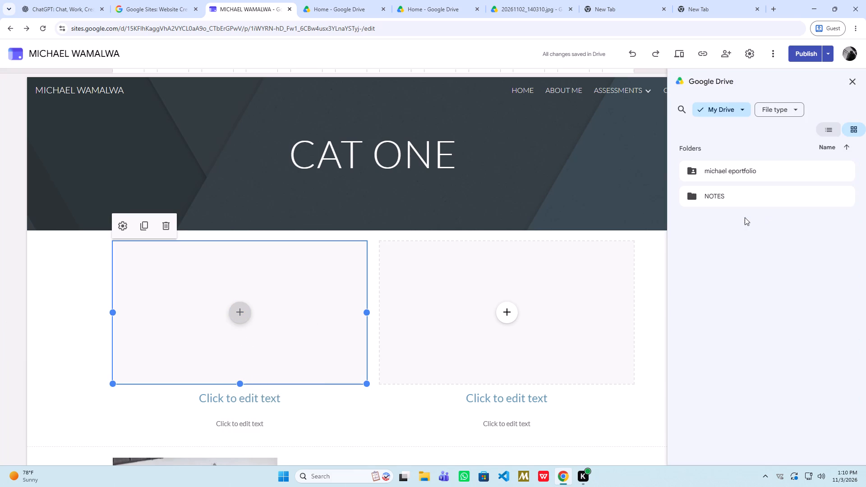
{"action": "double_click", "coordinate": [735, 171]}
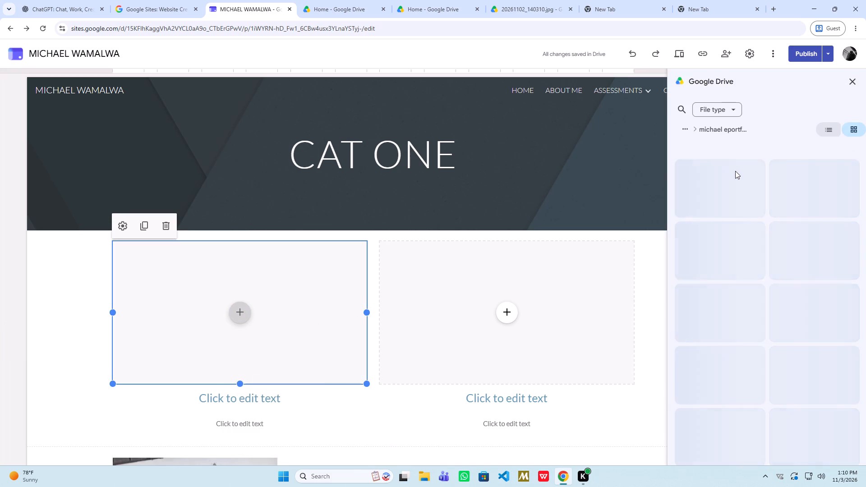
{"action": "double_click", "coordinate": [735, 171]}
{"action": "double_click", "coordinate": [725, 214]}
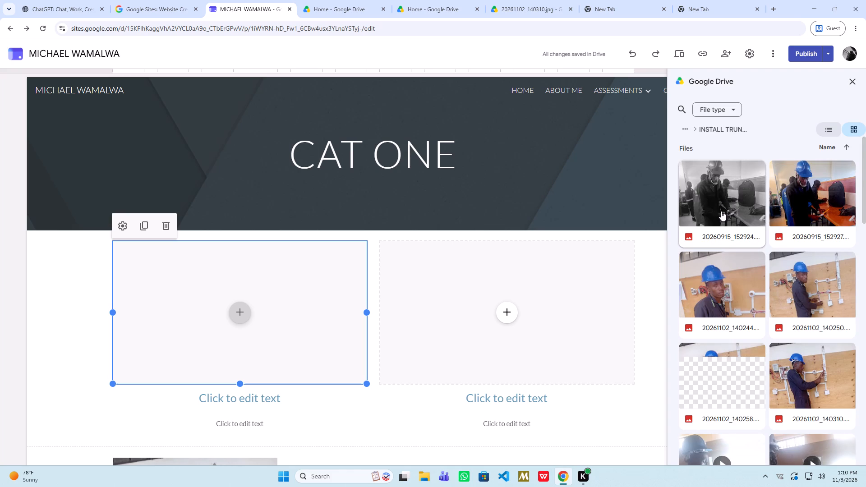
{"action": "left_click", "coordinate": [721, 211]}
{"action": "left_click_drag", "start_coordinate": [722, 217], "coordinate": [755, 266]}
{"action": "left_click", "coordinate": [805, 214]}
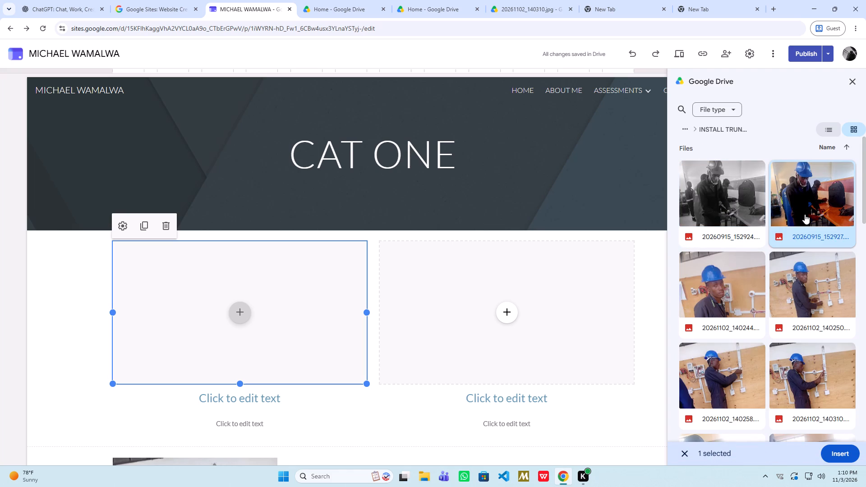
{"action": "left_click", "coordinate": [755, 215]}
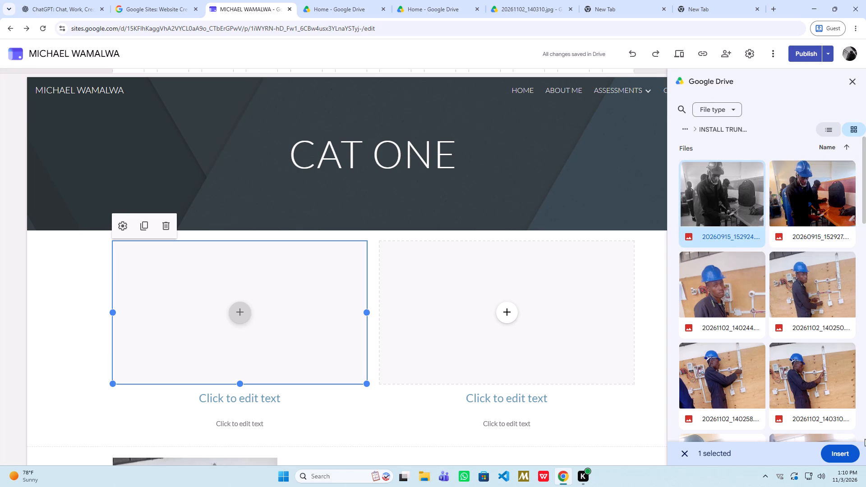
{"action": "left_click", "coordinate": [833, 448]}
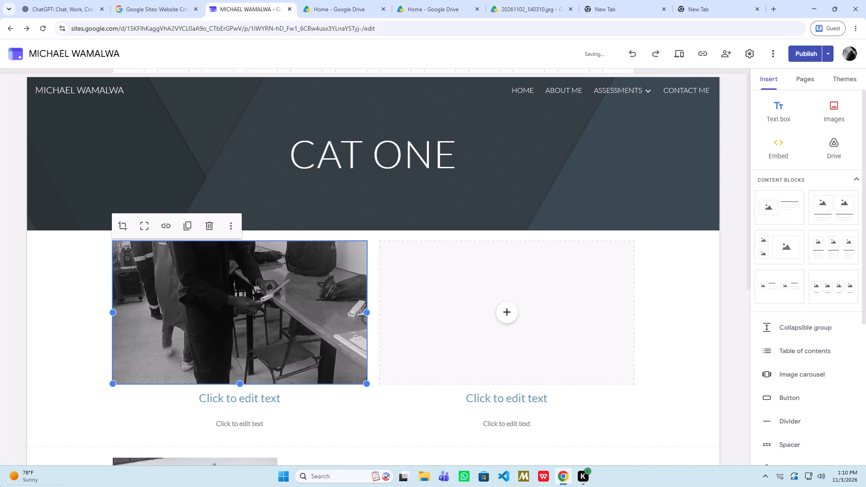
Enter STUDENT PICTURE as the small caption text beneath the black-and-white photo.
{"action": "left_click", "coordinate": [235, 419]}
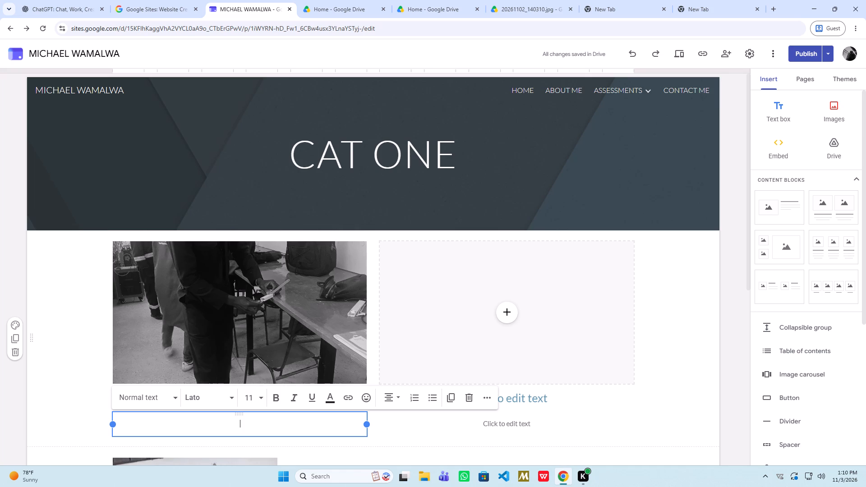
{"action": "type", "text": "STUUDE"}
{"action": "key", "text": "BackSpace"}
{"action": "key", "text": "BackSpace"}
{"action": "key", "text": "BackSpace"}
{"action": "type", "text": "DENT PICTURE"}
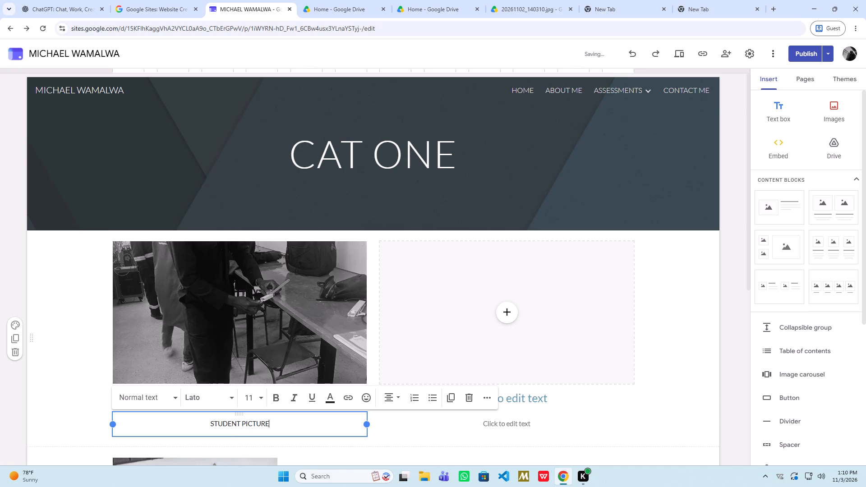
Fill the block's second placeholder with the video 20261102_145949 from Drive's michael eportfolio, MODULE 1, INSTALL TRUNKING SYSTEMS folder.
{"action": "left_click", "coordinate": [525, 339]}
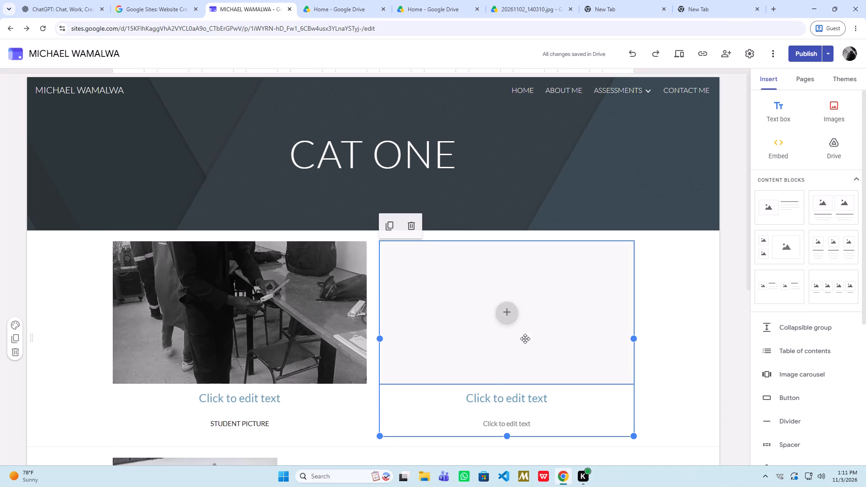
{"action": "scroll", "coordinate": [284, 375], "scroll_direction": "up", "scroll_amount": 3}
{"action": "scroll", "coordinate": [283, 378], "scroll_direction": "down", "scroll_amount": 1}
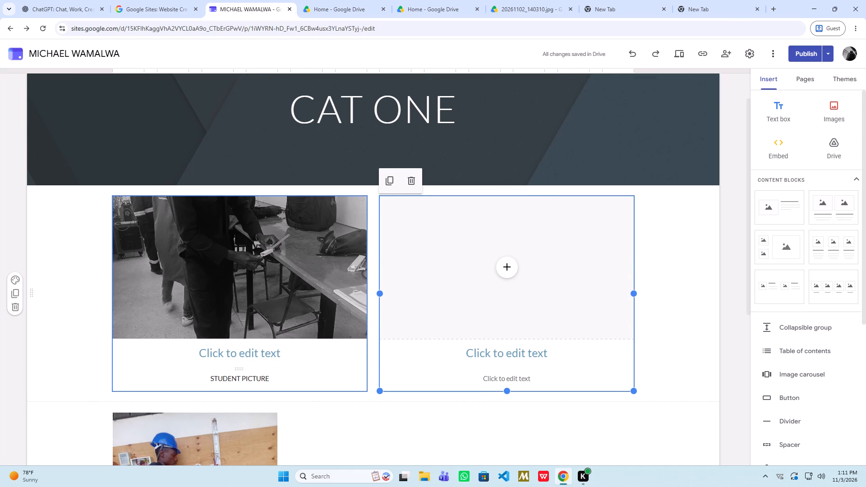
{"action": "left_click", "coordinate": [301, 383]}
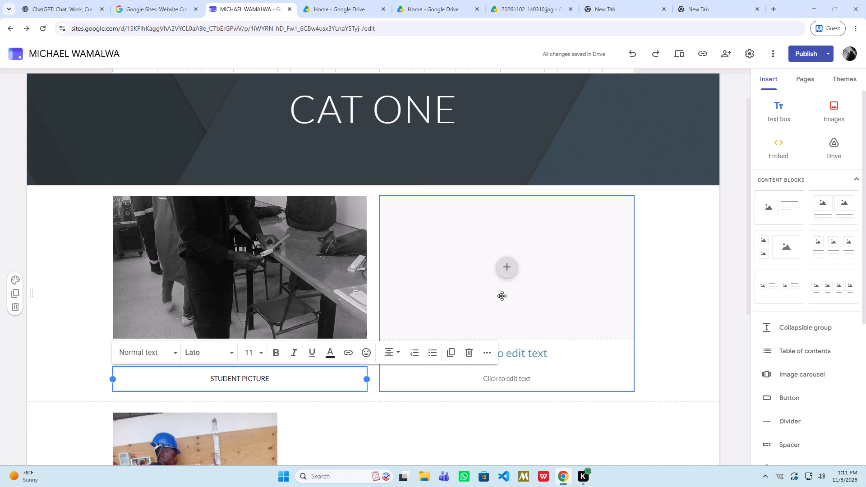
{"action": "left_click", "coordinate": [513, 271]}
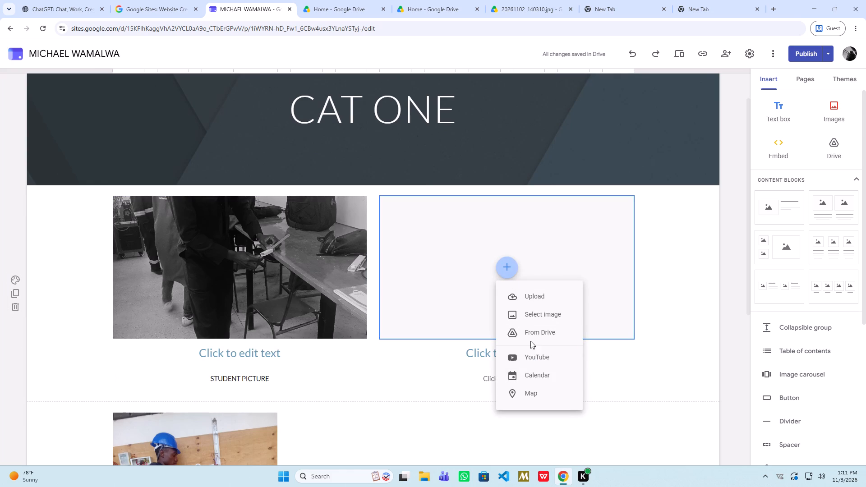
{"action": "left_click", "coordinate": [530, 334]}
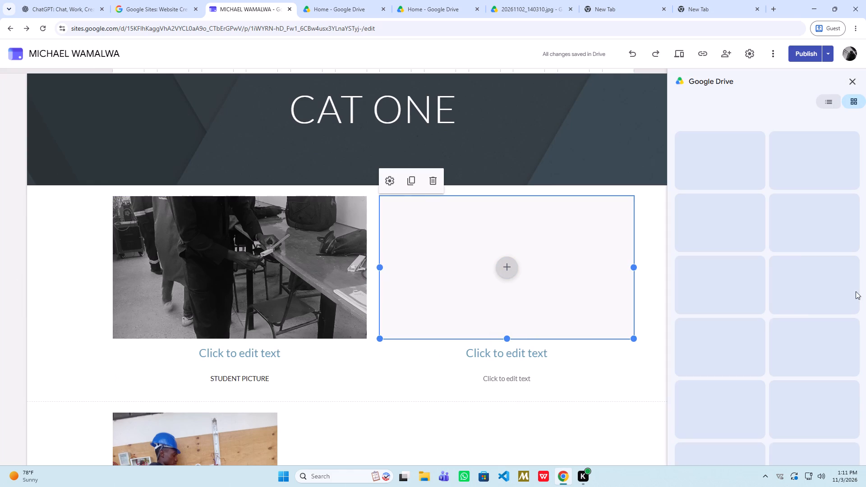
{"action": "double_click", "coordinate": [708, 170]}
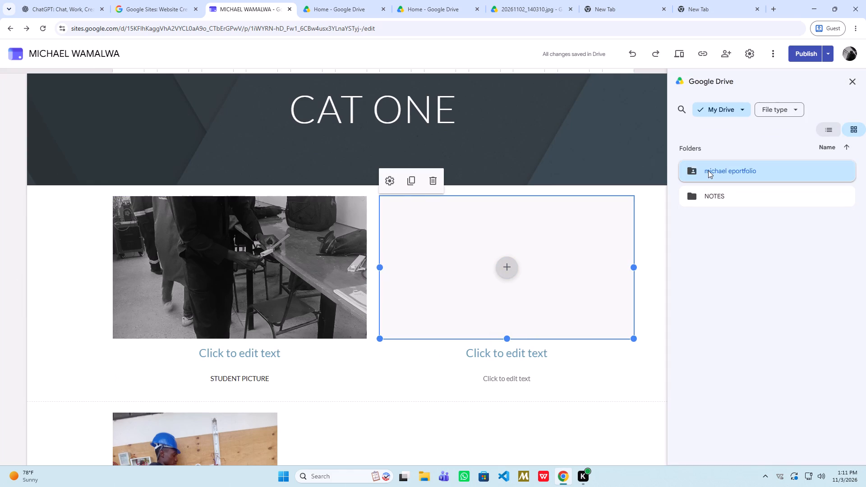
{"action": "double_click", "coordinate": [719, 170]}
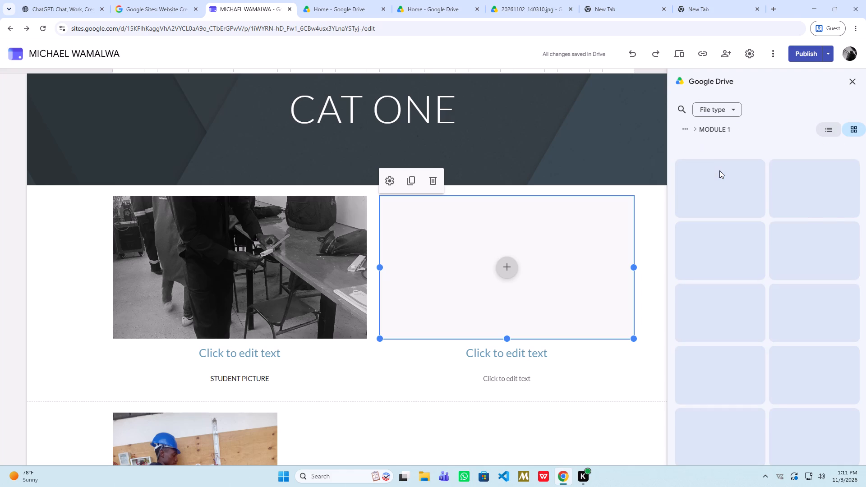
{"action": "left_click", "coordinate": [736, 213]}
{"action": "left_click", "coordinate": [737, 216]}
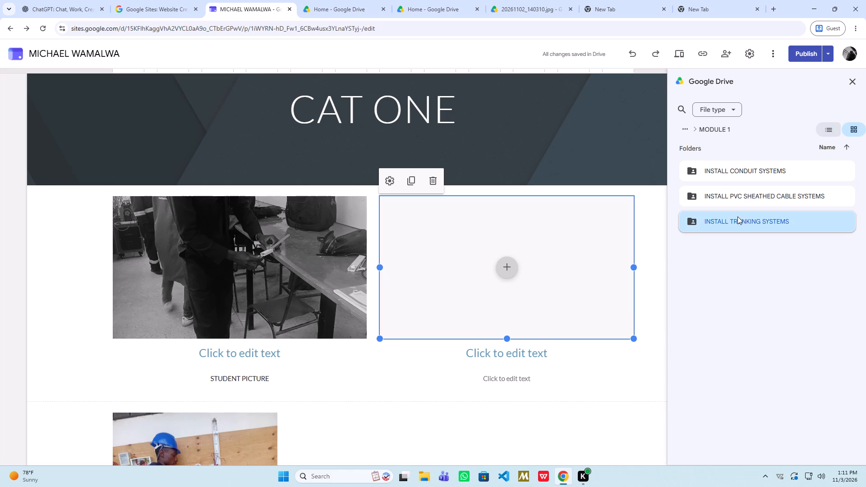
{"action": "double_click", "coordinate": [720, 227]}
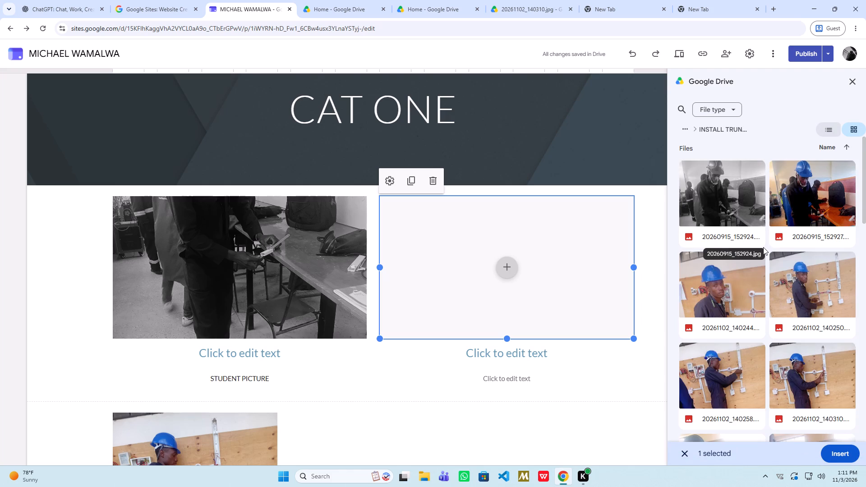
{"action": "scroll", "coordinate": [790, 319], "scroll_direction": "up", "scroll_amount": 2}
{"action": "scroll", "coordinate": [788, 319], "scroll_direction": "down", "scroll_amount": 2}
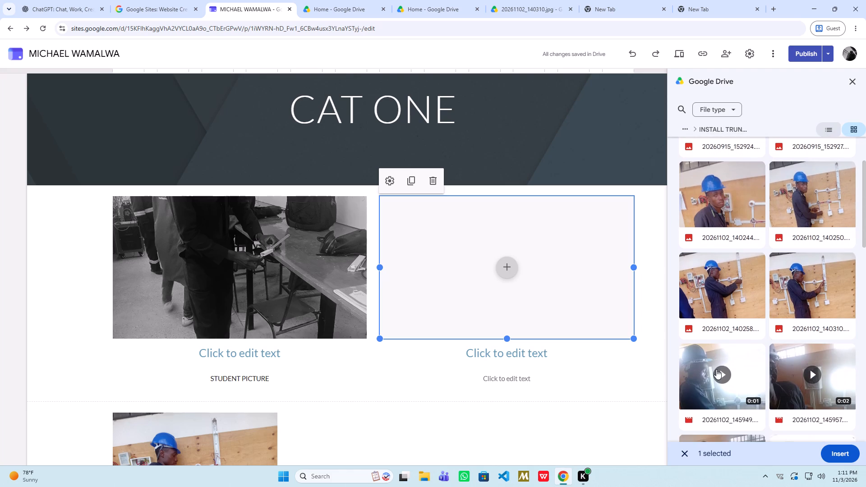
{"action": "scroll", "coordinate": [750, 355], "scroll_direction": "down", "scroll_amount": 2}
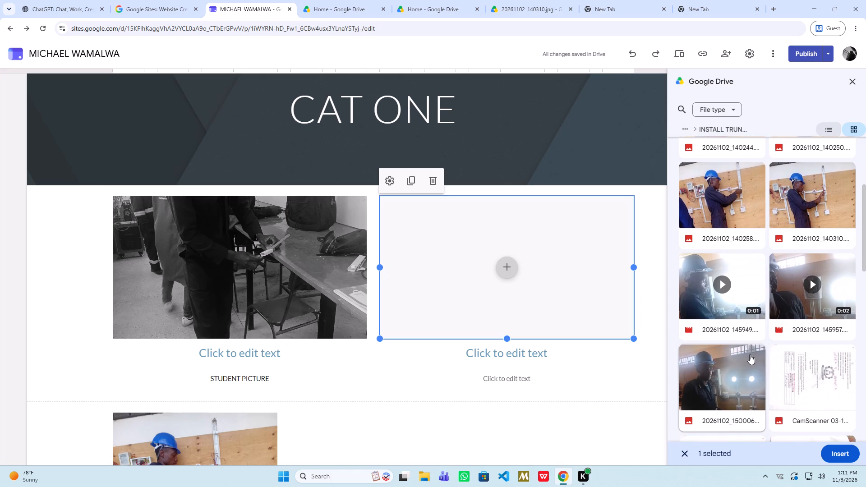
{"action": "left_click", "coordinate": [714, 312]}
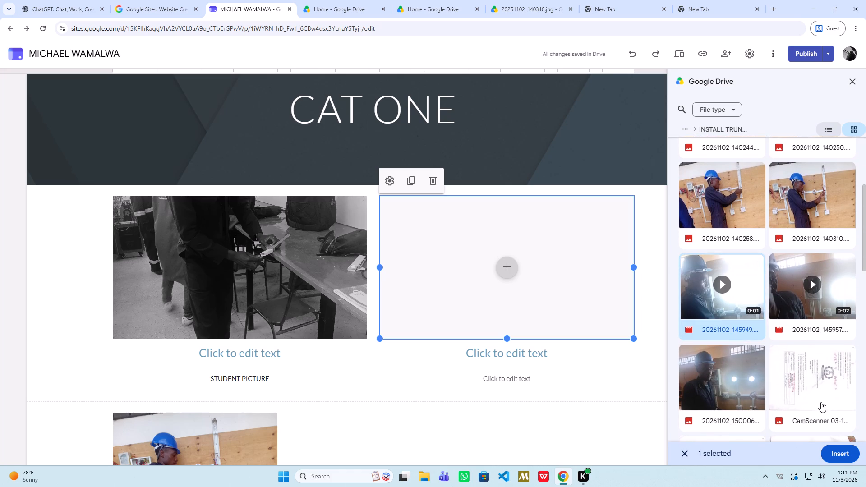
{"action": "left_click", "coordinate": [846, 447]}
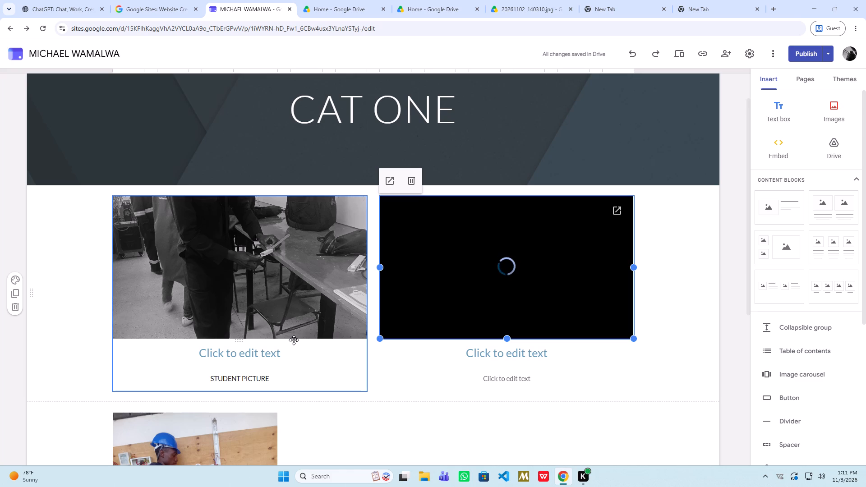
Enter VIDEO as the small caption text beneath the inserted video.
{"action": "left_click", "coordinate": [463, 376]}
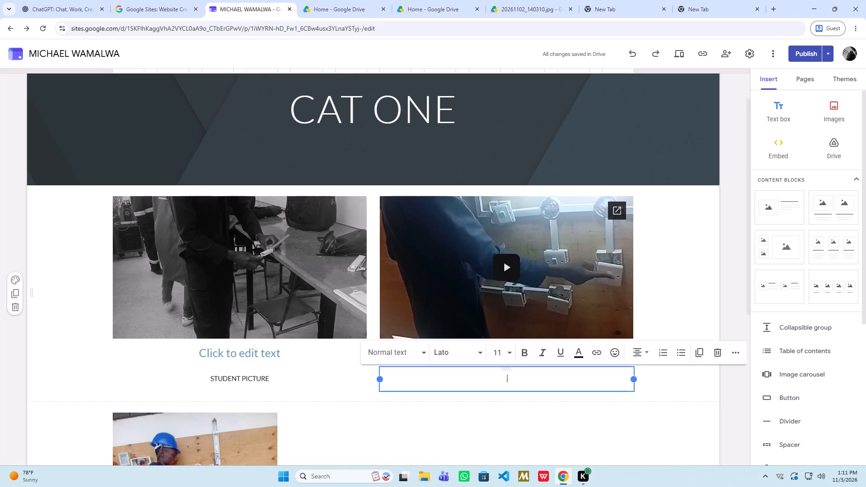
{"action": "type", "text": "VIDEO"}
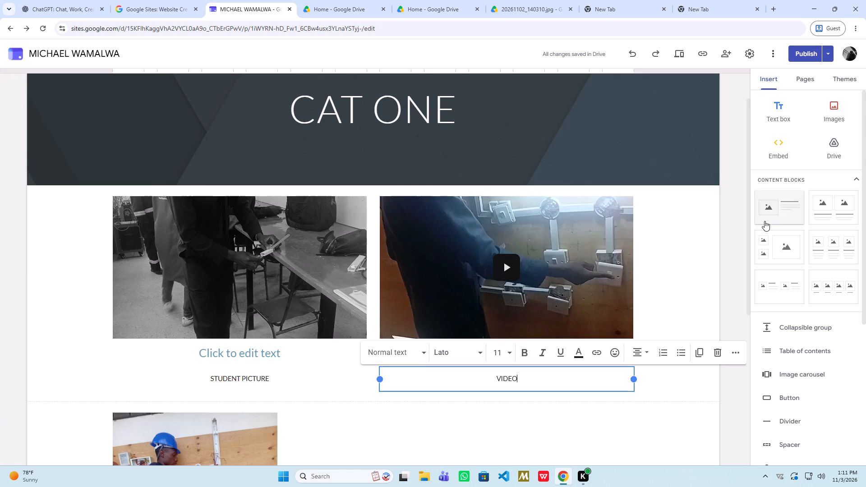
Review the updated CAT ONE page and publish the site changes.
{"action": "scroll", "coordinate": [700, 243], "scroll_direction": "up", "scroll_amount": 3}
{"action": "left_click_drag", "start_coordinate": [809, 18], "coordinate": [806, 52]}
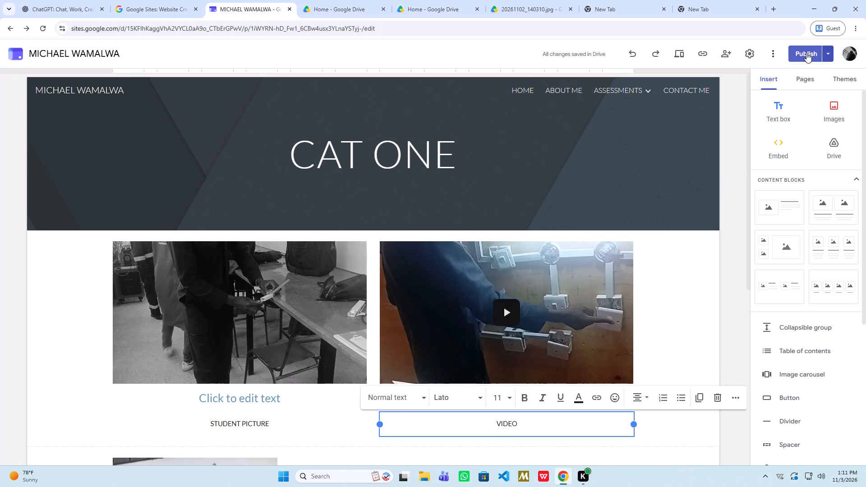
{"action": "left_click", "coordinate": [806, 53]}
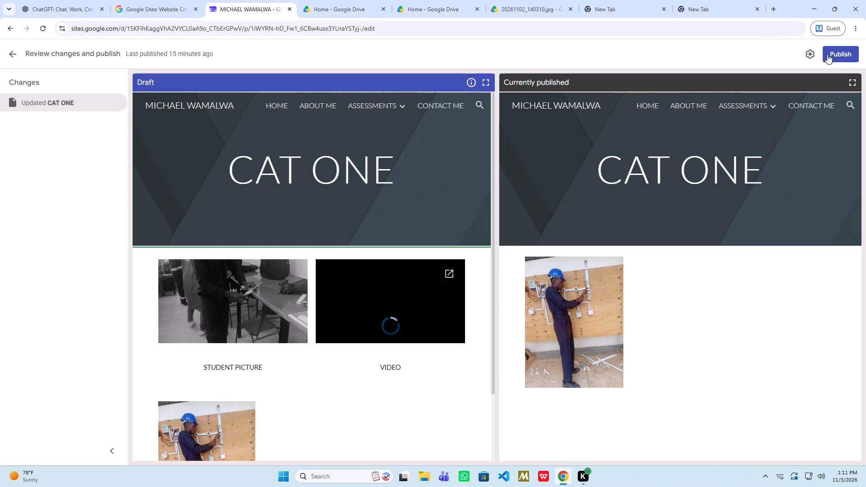
{"action": "left_click", "coordinate": [835, 52]}
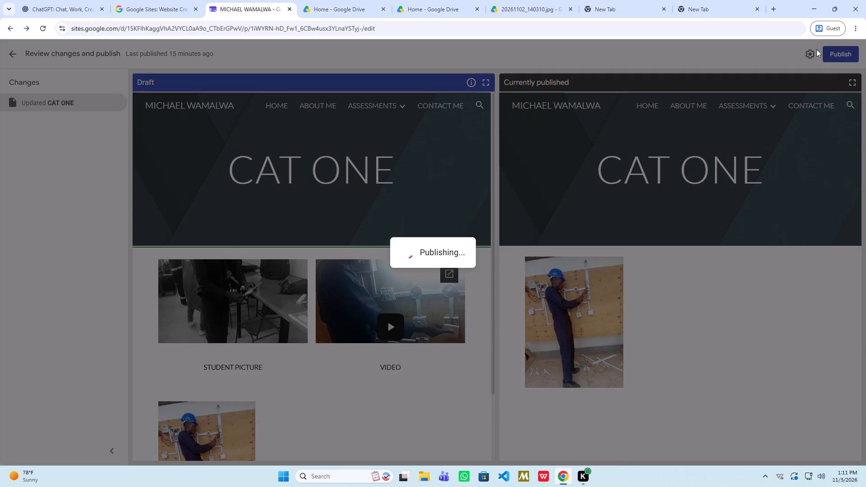
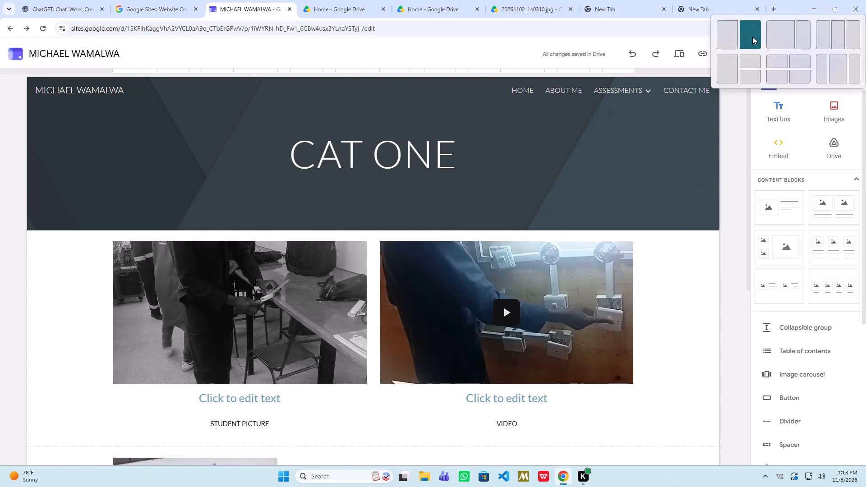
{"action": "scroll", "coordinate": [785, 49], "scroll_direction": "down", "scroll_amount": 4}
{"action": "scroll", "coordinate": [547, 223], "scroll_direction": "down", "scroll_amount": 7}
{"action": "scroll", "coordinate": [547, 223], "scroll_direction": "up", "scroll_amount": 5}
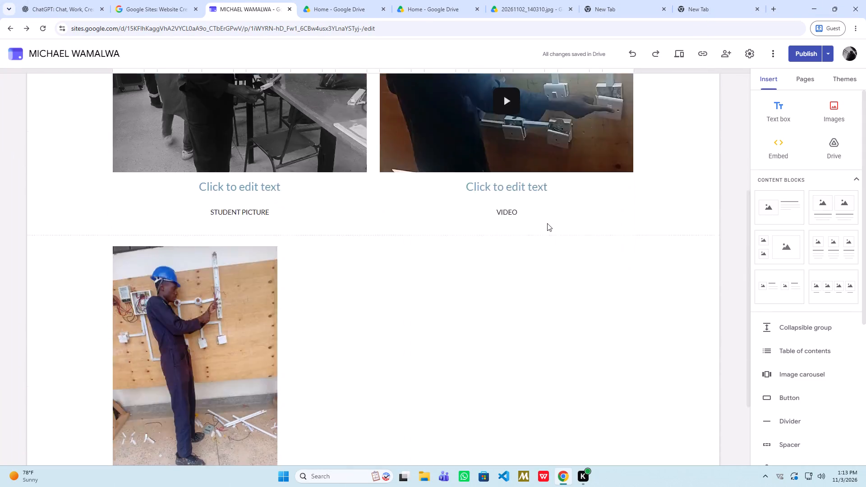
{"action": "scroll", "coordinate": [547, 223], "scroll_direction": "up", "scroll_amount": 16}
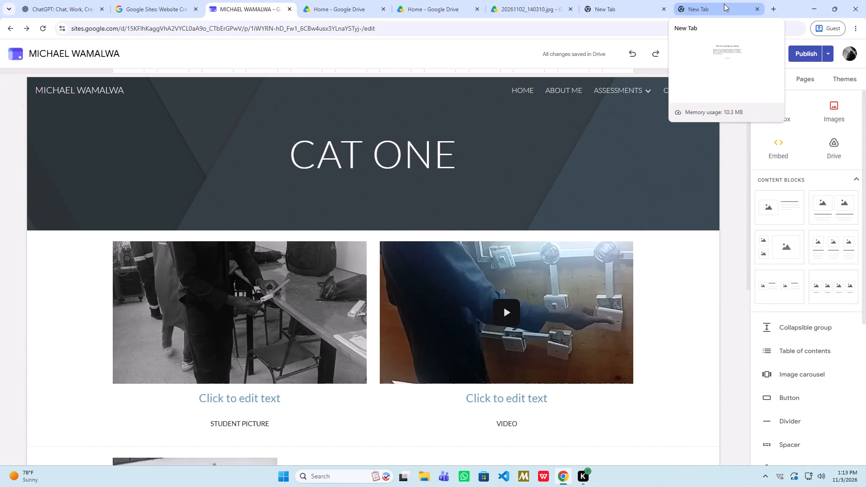
Close the two empty New Tab pages in the browser.
{"action": "left_click", "coordinate": [761, 8]}
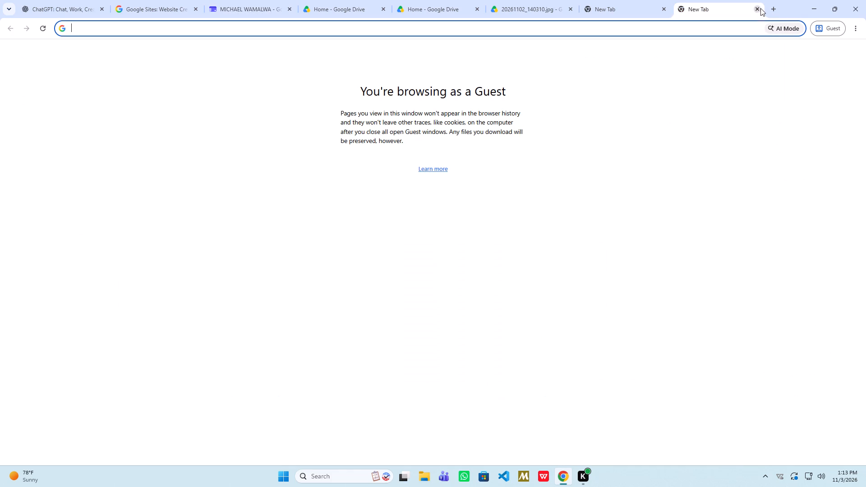
{"action": "left_click", "coordinate": [756, 8]}
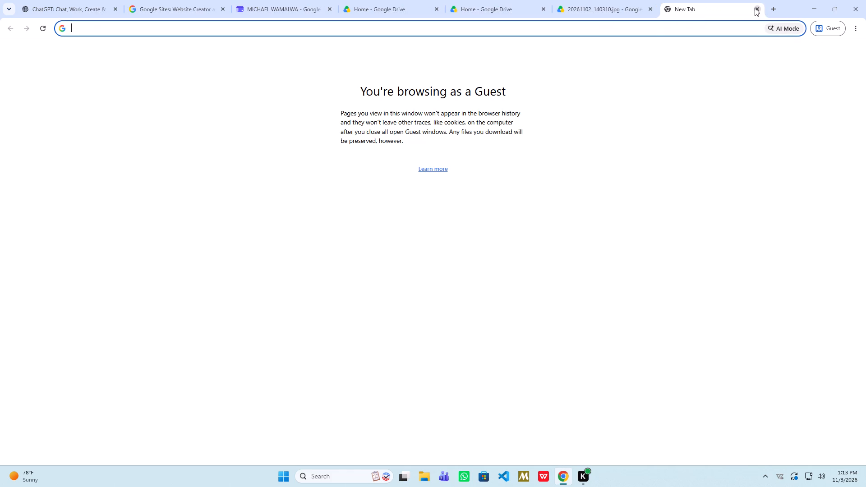
{"action": "left_click", "coordinate": [756, 8]}
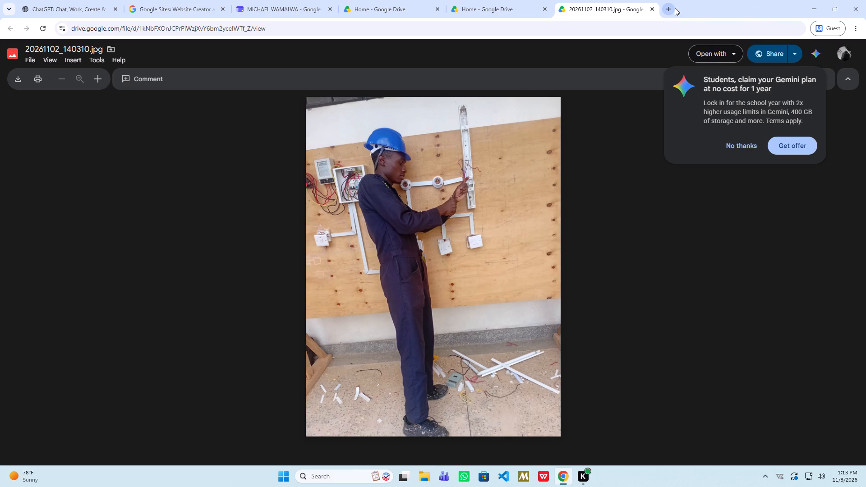
Search Google for speed test in a new browser tab, run its built-in internet speed test, and dismiss the test window.
{"action": "left_click", "coordinate": [669, 8]}
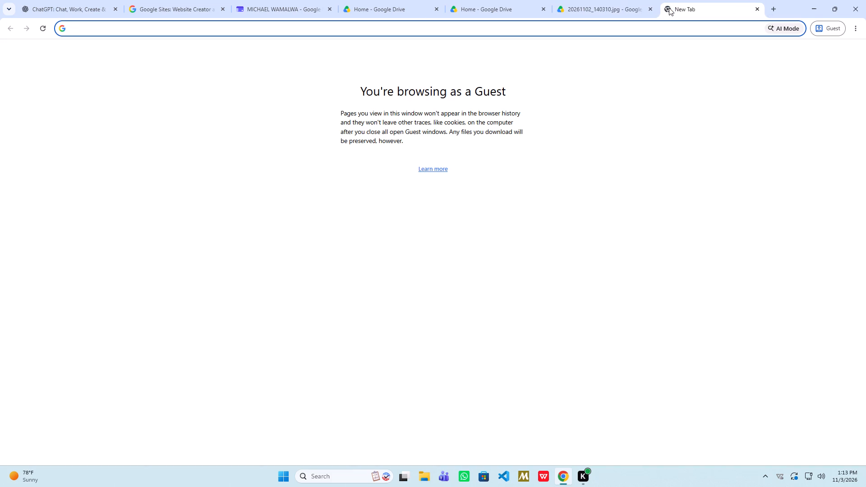
{"action": "key", "text": "s"}
{"action": "type", "text": "PEED"}
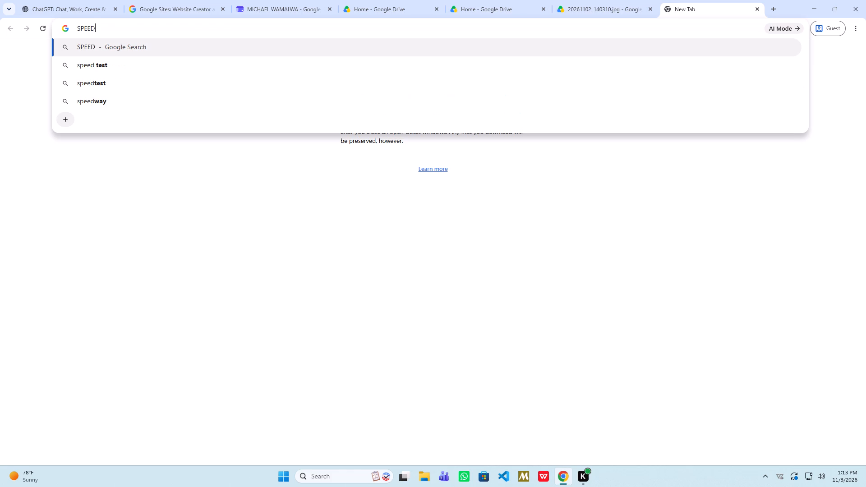
{"action": "left_click", "coordinate": [92, 63]}
{"action": "scroll", "coordinate": [226, 197], "scroll_direction": "down", "scroll_amount": 1}
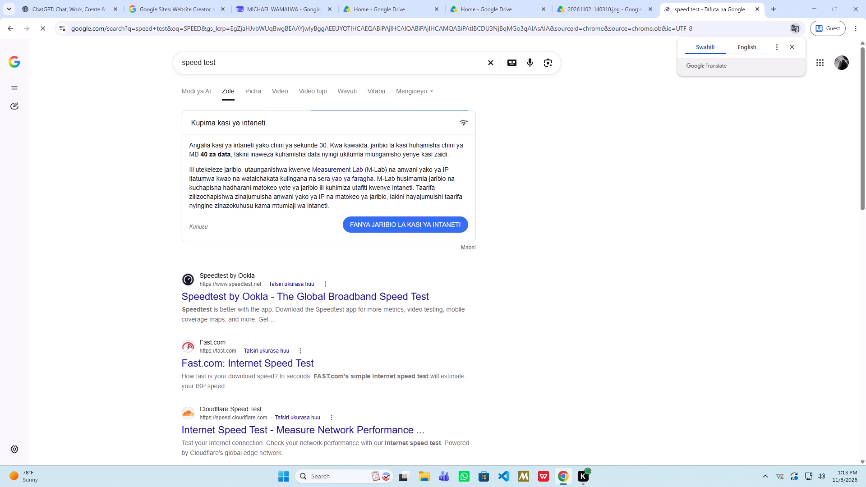
{"action": "scroll", "coordinate": [269, 206], "scroll_direction": "down", "scroll_amount": 1}
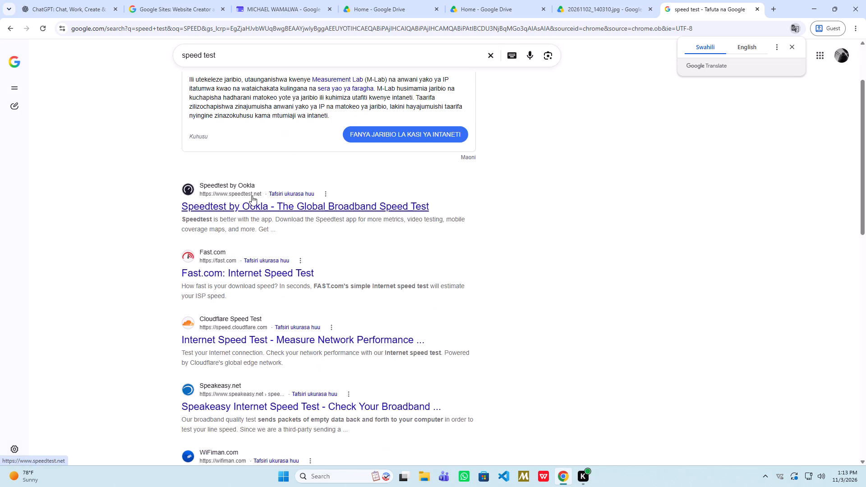
{"action": "left_click", "coordinate": [382, 133]}
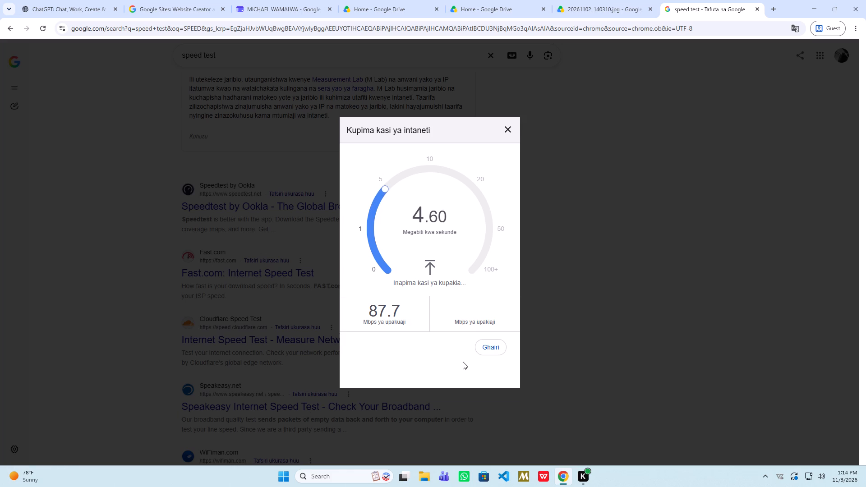
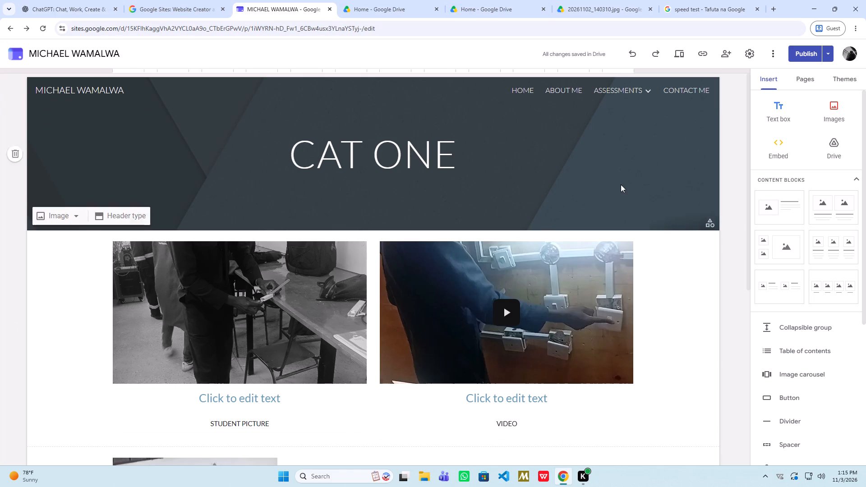
{"action": "scroll", "coordinate": [415, 276], "scroll_direction": "up", "scroll_amount": 5}
{"action": "scroll", "coordinate": [417, 276], "scroll_direction": "down", "scroll_amount": 12}
{"action": "scroll", "coordinate": [408, 277], "scroll_direction": "up", "scroll_amount": 4}
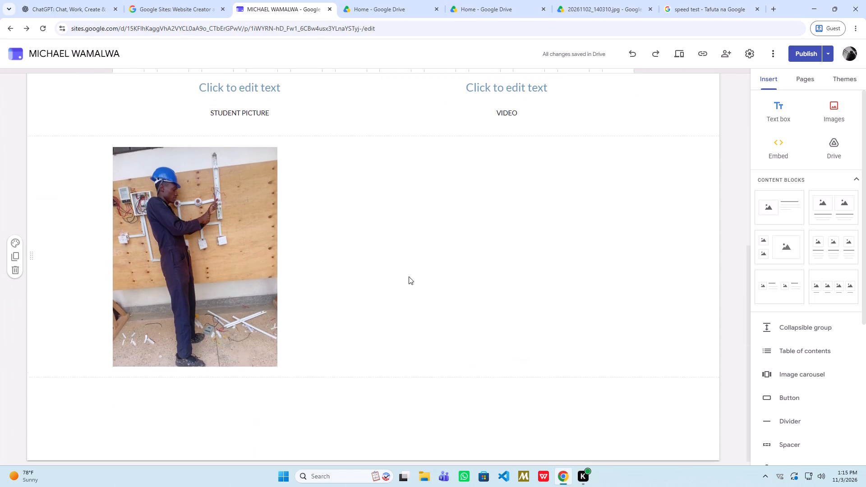
{"action": "scroll", "coordinate": [409, 276], "scroll_direction": "up", "scroll_amount": 7}
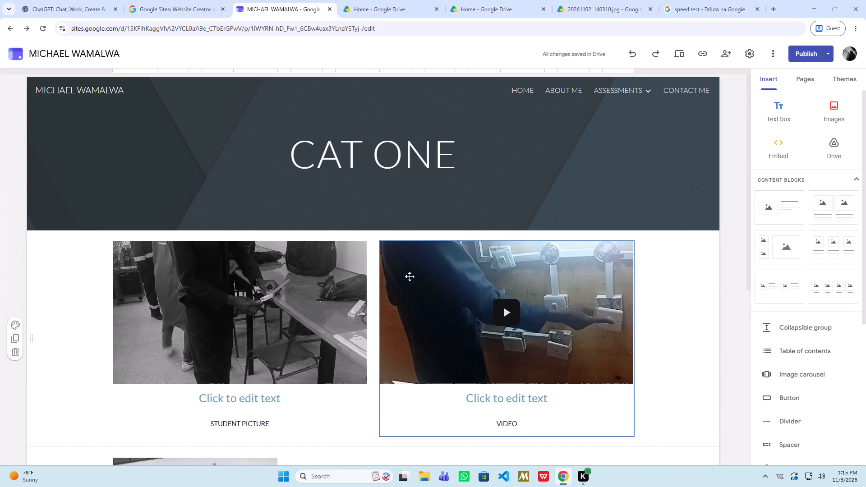
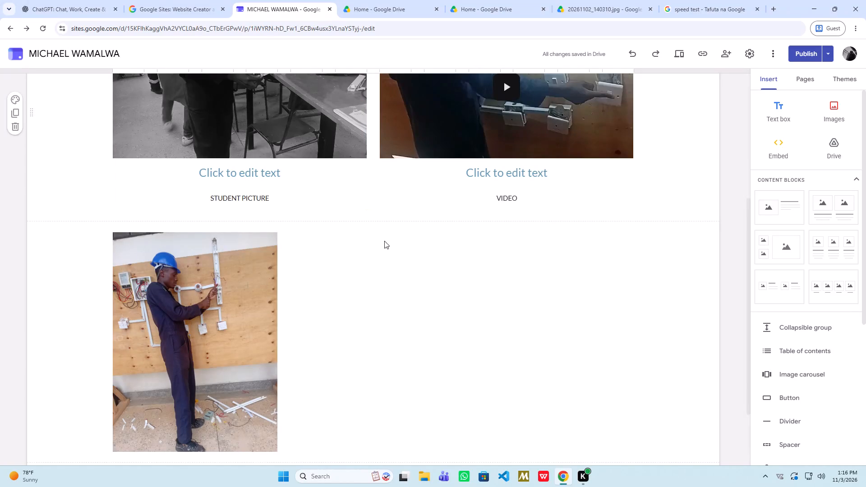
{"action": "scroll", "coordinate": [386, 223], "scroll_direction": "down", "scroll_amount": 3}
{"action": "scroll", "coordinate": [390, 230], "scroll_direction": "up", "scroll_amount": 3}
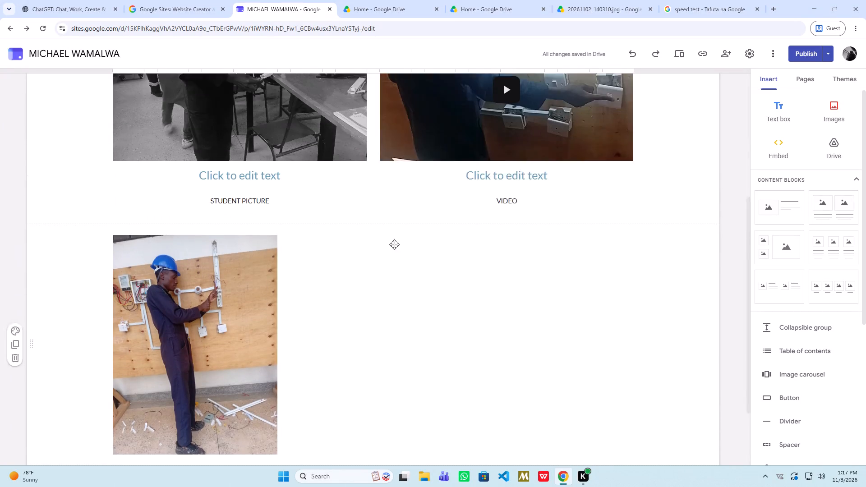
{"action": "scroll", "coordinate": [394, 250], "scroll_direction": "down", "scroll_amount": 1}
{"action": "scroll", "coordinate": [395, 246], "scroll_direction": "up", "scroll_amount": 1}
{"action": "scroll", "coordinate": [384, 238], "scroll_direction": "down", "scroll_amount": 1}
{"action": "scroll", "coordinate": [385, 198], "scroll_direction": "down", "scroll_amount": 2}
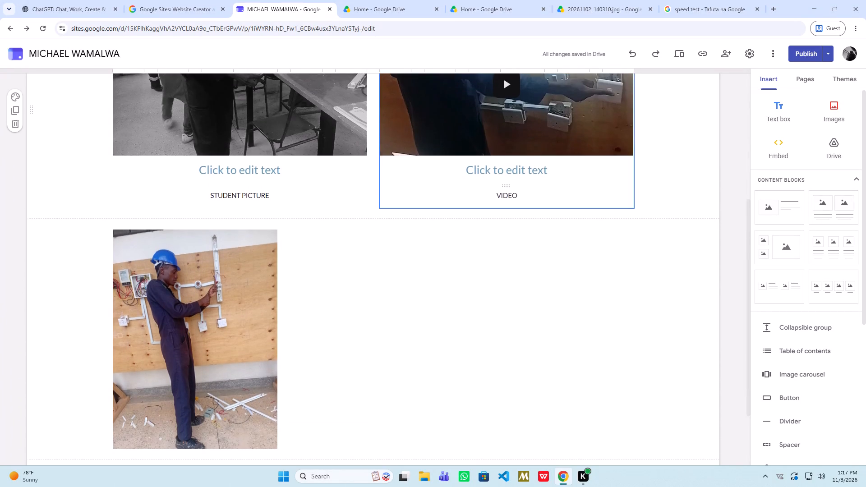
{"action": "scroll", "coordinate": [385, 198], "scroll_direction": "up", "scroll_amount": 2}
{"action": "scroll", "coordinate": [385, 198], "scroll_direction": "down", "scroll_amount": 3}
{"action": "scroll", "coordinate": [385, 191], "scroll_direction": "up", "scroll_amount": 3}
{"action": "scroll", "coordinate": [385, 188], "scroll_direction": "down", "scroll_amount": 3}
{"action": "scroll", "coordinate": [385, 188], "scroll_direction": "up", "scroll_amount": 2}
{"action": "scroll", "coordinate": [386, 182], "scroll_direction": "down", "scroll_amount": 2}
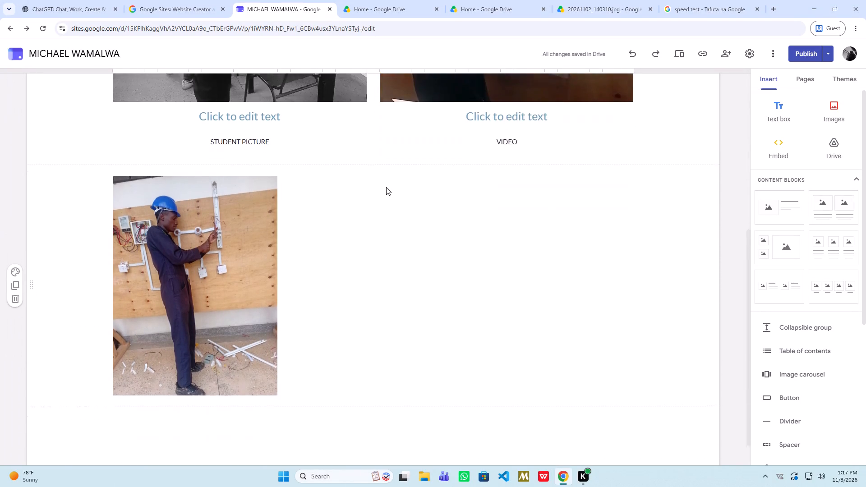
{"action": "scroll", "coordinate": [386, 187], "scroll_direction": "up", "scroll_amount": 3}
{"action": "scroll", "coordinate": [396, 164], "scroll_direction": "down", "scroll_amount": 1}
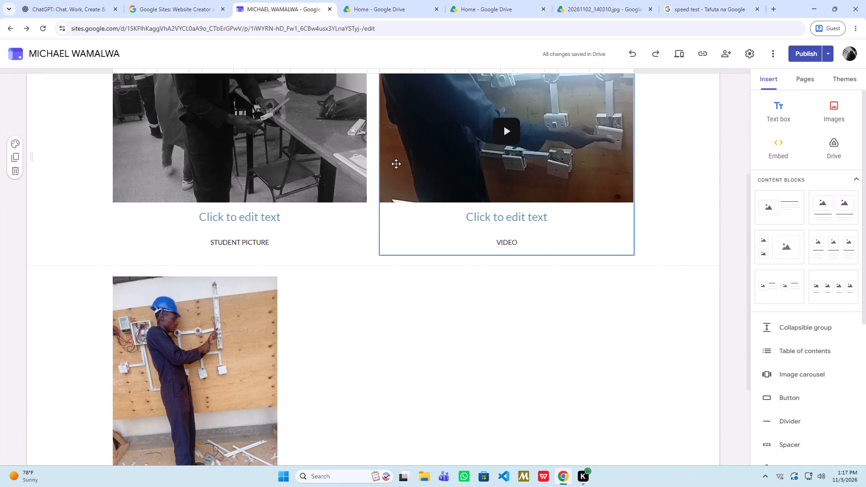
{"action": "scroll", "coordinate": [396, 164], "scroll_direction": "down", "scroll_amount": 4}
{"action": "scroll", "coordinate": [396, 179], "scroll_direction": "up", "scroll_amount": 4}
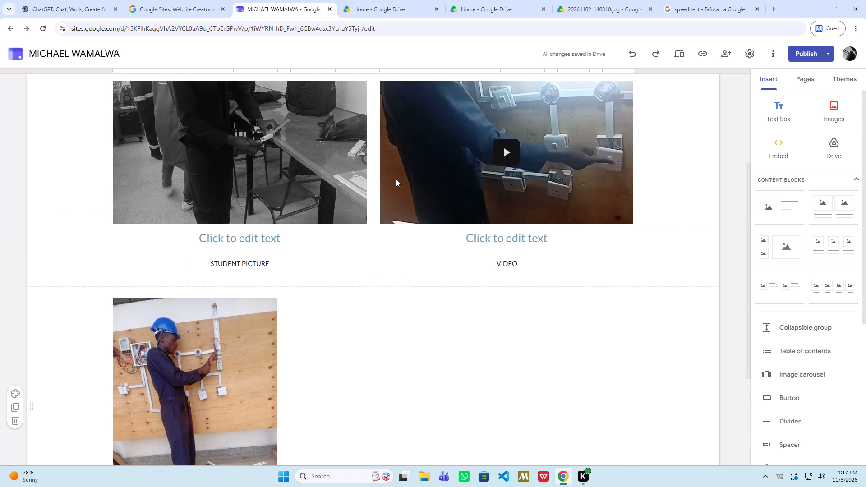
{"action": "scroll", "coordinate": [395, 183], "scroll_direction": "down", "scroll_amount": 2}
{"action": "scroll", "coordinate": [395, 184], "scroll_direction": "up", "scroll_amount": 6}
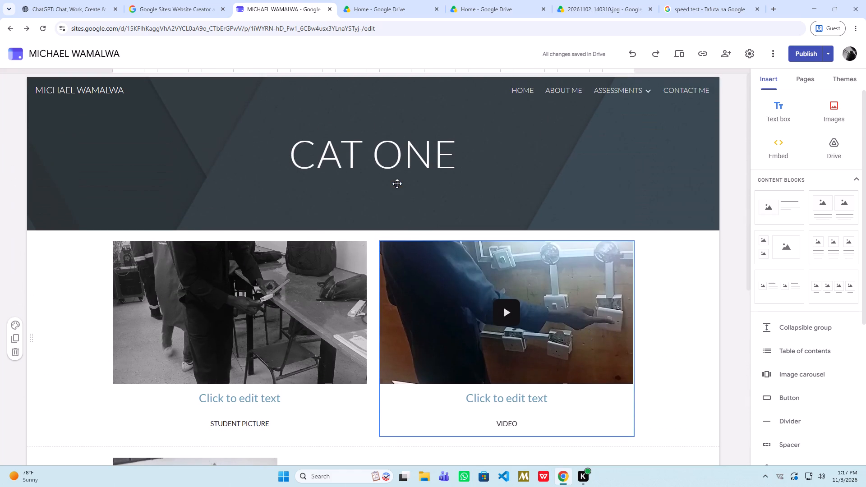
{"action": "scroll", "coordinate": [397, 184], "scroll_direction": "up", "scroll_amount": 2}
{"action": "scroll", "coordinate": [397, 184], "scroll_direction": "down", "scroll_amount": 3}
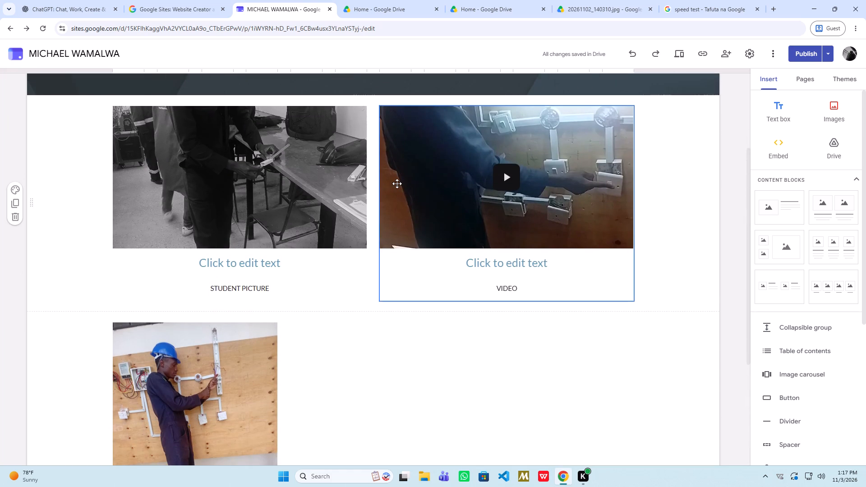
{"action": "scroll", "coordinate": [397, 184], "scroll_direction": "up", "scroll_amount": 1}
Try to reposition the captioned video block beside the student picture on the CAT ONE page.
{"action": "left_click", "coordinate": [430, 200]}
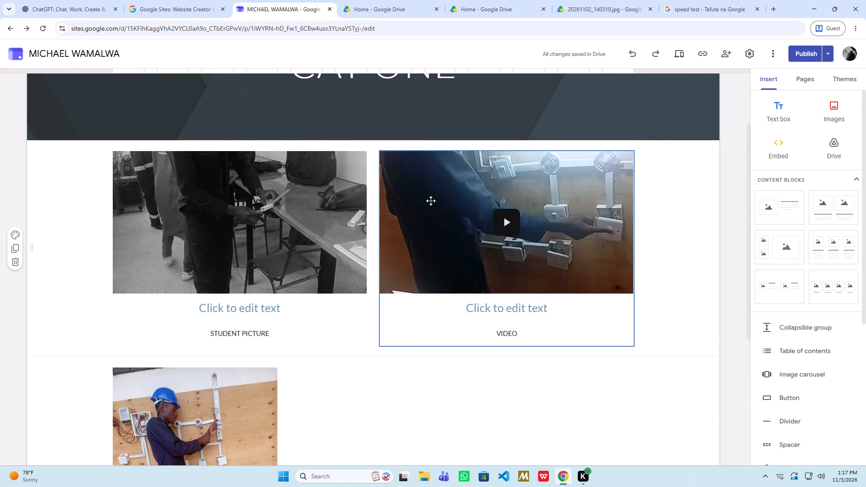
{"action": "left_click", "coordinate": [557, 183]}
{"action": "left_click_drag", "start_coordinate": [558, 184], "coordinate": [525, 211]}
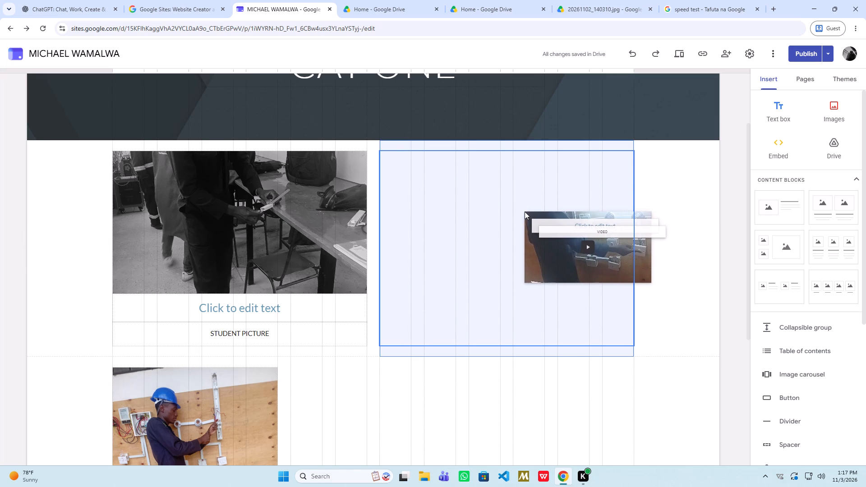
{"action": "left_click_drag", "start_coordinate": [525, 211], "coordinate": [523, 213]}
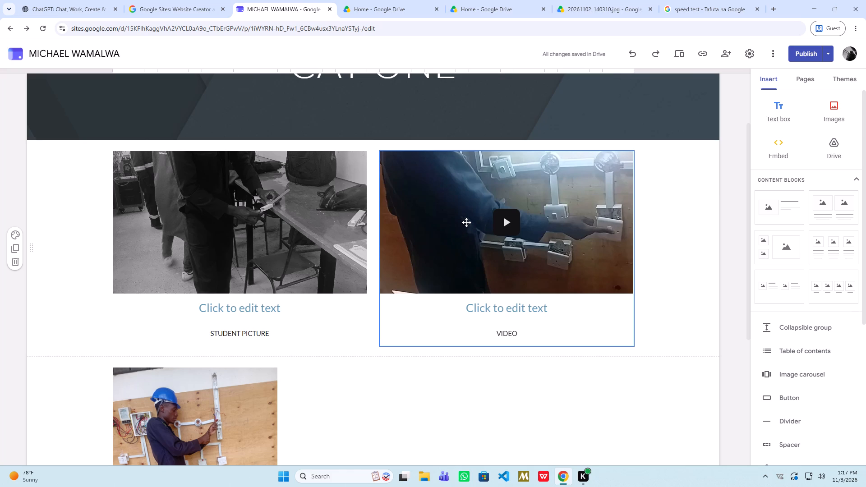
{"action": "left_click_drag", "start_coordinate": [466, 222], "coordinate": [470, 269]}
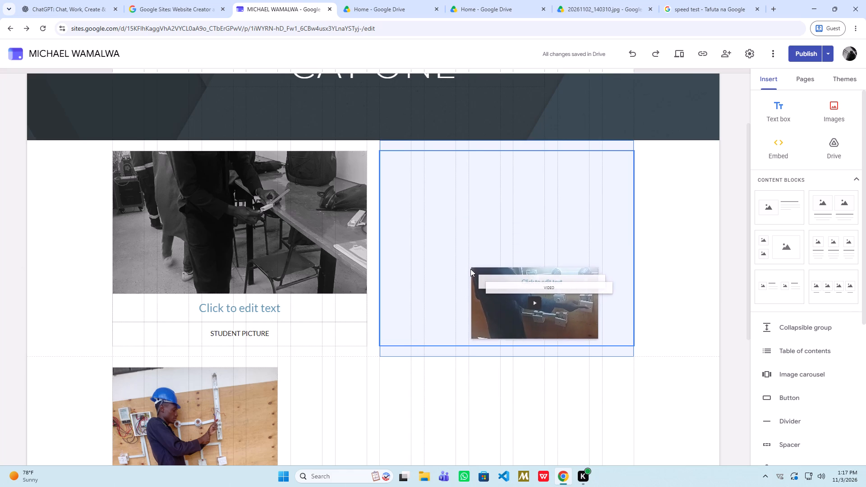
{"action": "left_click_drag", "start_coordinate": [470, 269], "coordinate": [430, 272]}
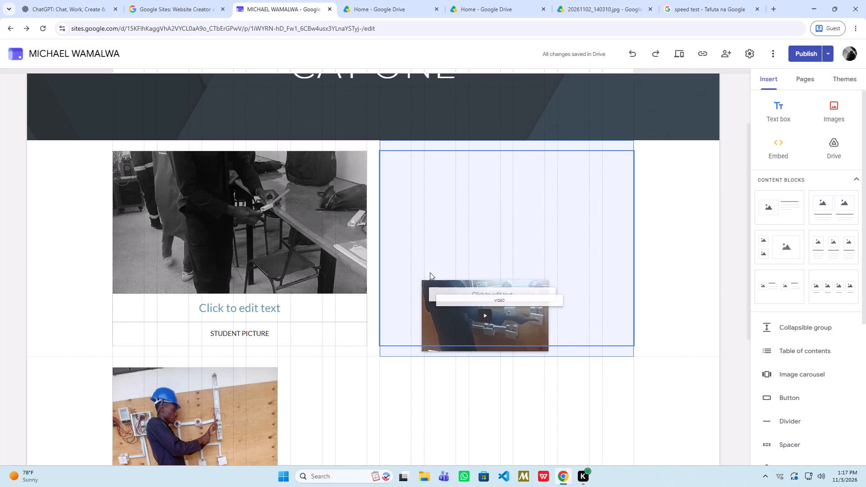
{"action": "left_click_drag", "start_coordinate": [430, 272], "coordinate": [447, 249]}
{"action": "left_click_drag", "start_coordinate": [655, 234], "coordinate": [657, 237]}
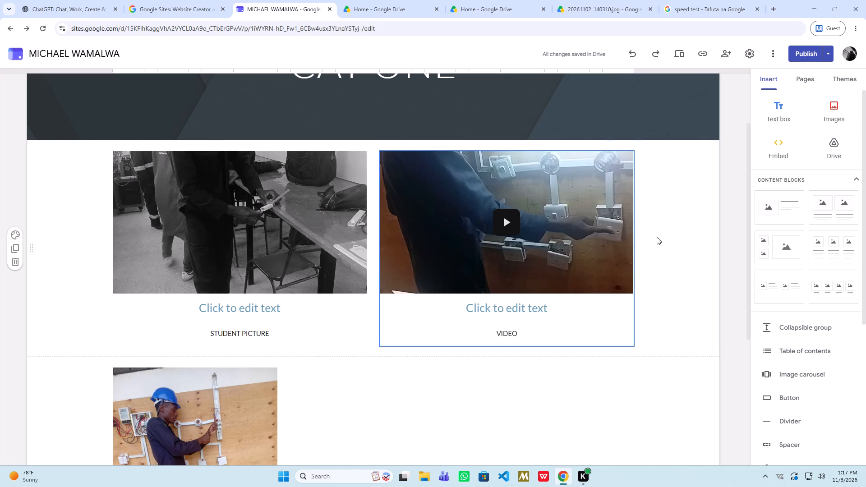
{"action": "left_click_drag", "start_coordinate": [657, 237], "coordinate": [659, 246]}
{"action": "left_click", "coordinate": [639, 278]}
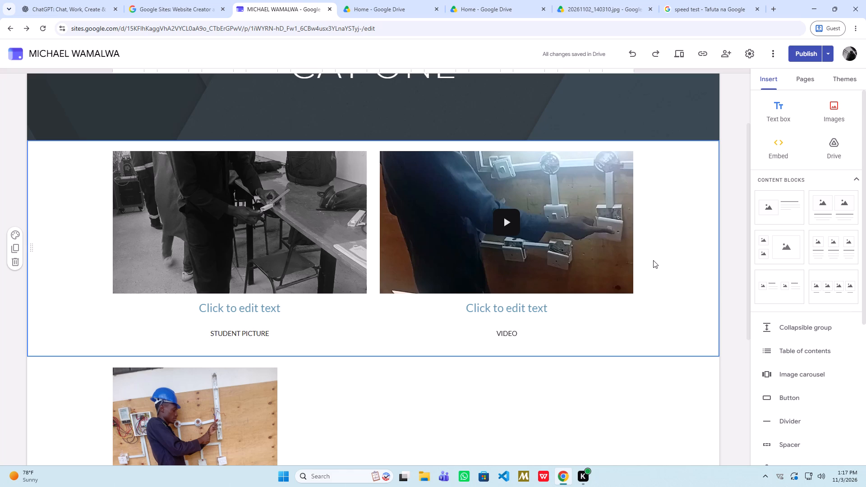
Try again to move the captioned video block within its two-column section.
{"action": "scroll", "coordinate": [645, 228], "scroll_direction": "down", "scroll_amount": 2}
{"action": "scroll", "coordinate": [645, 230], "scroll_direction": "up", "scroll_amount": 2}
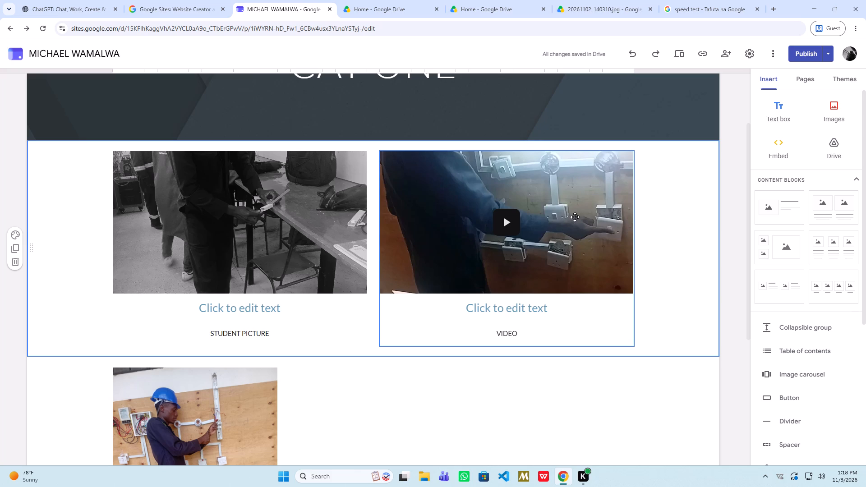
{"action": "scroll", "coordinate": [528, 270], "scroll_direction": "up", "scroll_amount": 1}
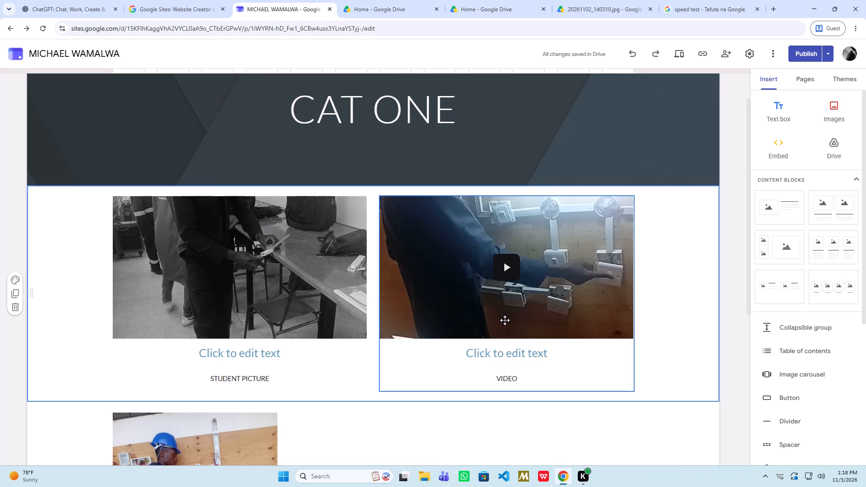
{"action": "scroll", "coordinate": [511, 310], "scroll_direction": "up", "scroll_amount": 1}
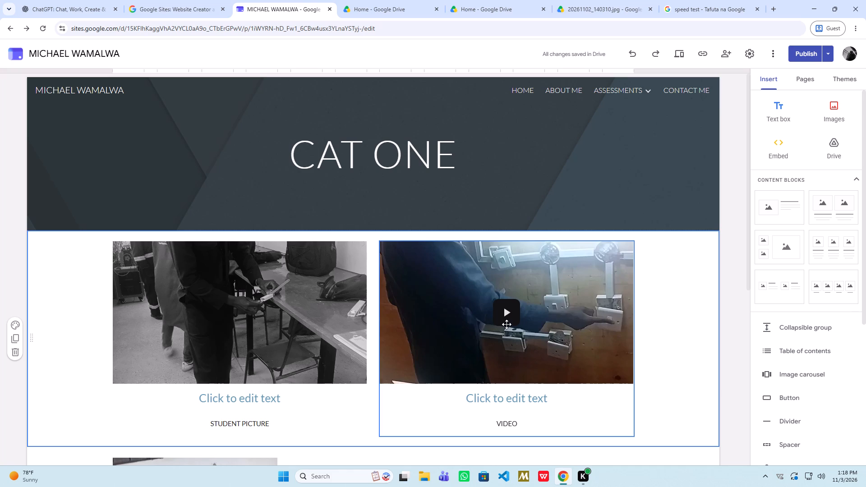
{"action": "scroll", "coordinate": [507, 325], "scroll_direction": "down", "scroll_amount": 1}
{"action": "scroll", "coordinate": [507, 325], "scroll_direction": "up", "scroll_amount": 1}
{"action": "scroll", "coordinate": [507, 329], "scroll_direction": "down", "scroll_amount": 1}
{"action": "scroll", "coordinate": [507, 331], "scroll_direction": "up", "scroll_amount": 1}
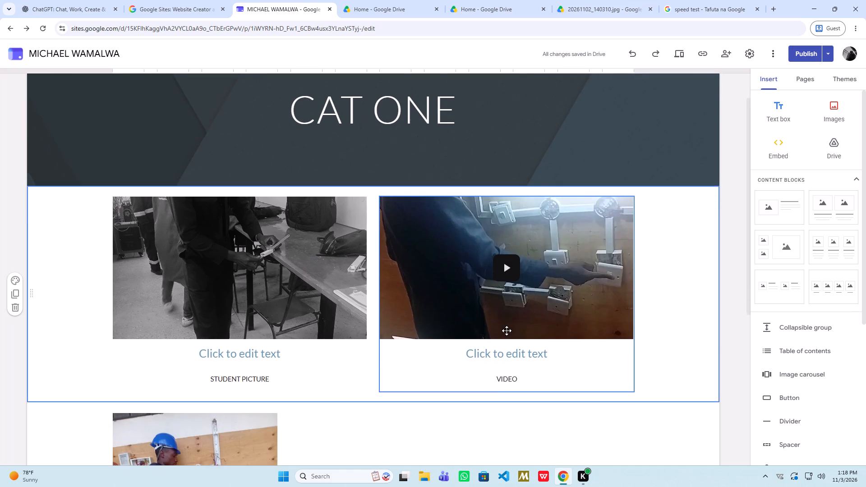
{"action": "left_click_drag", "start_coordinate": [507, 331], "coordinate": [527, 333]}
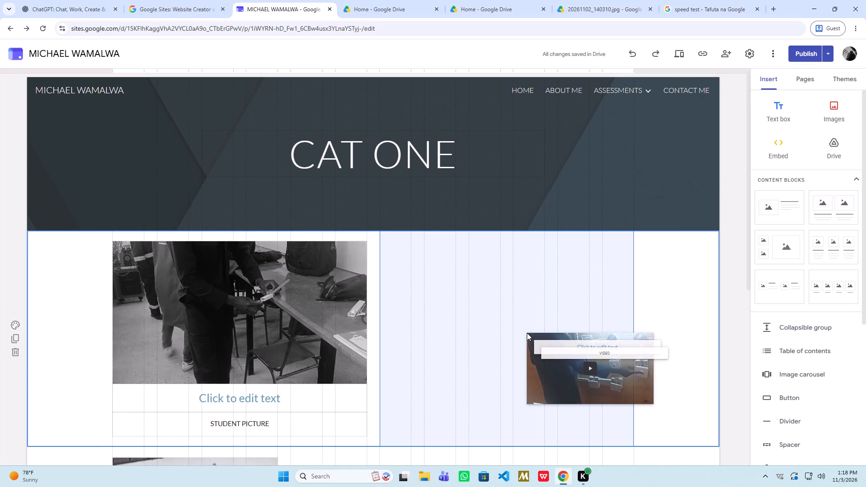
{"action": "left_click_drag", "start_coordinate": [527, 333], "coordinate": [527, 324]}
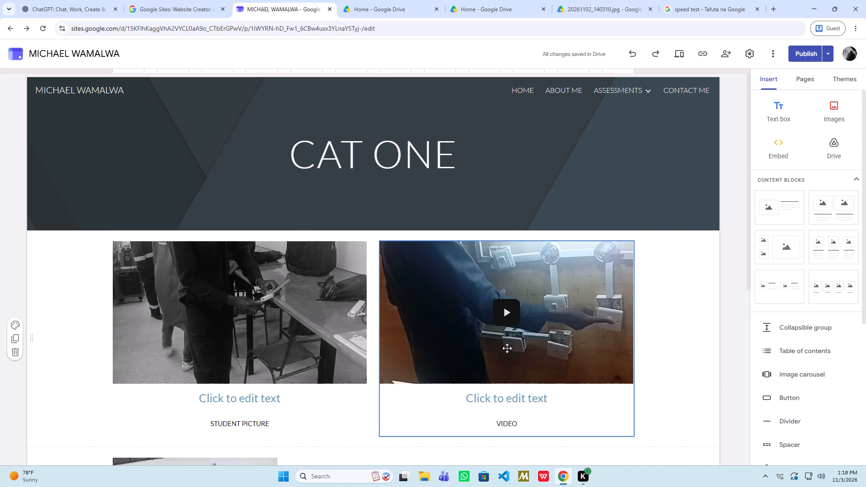
Delete the video above the VIDEO caption on the CAT ONE page, keeping the caption text.
{"action": "scroll", "coordinate": [507, 348], "scroll_direction": "down", "scroll_amount": 1}
{"action": "scroll", "coordinate": [507, 348], "scroll_direction": "up", "scroll_amount": 1}
{"action": "scroll", "coordinate": [507, 348], "scroll_direction": "down", "scroll_amount": 1}
{"action": "scroll", "coordinate": [507, 348], "scroll_direction": "up", "scroll_amount": 3}
{"action": "scroll", "coordinate": [510, 342], "scroll_direction": "down", "scroll_amount": 1}
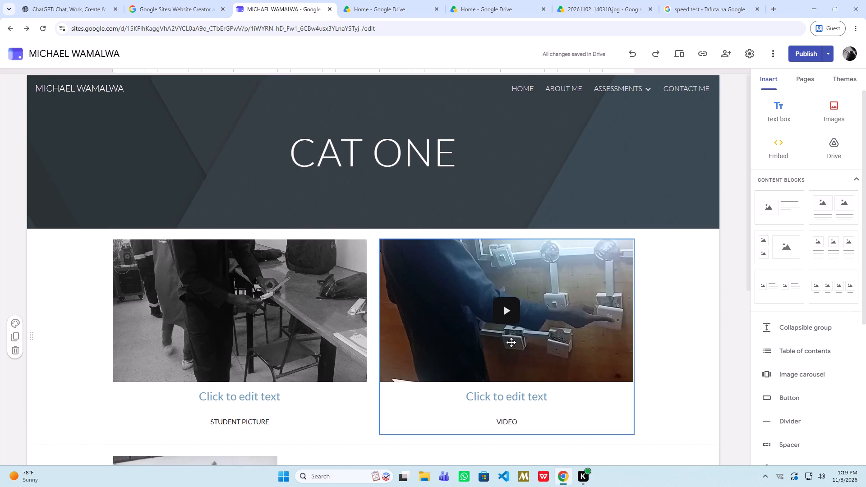
{"action": "scroll", "coordinate": [511, 342], "scroll_direction": "up", "scroll_amount": 4}
{"action": "left_click", "coordinate": [510, 353]}
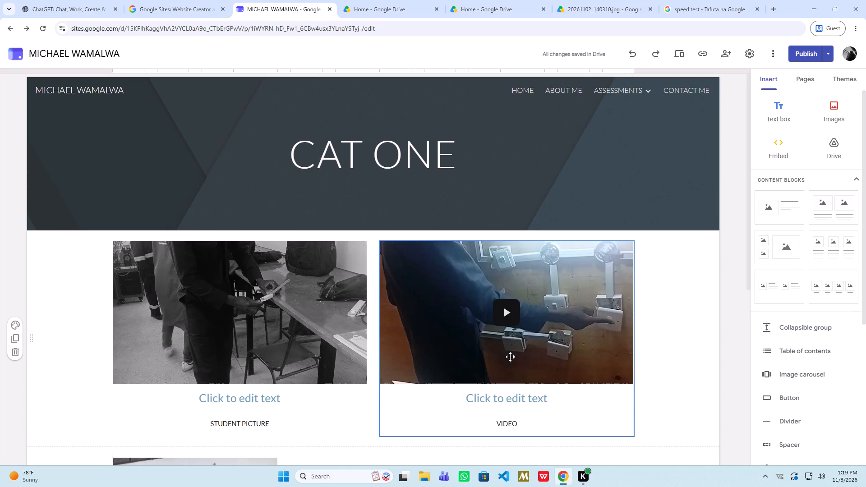
{"action": "double_click", "coordinate": [510, 357]}
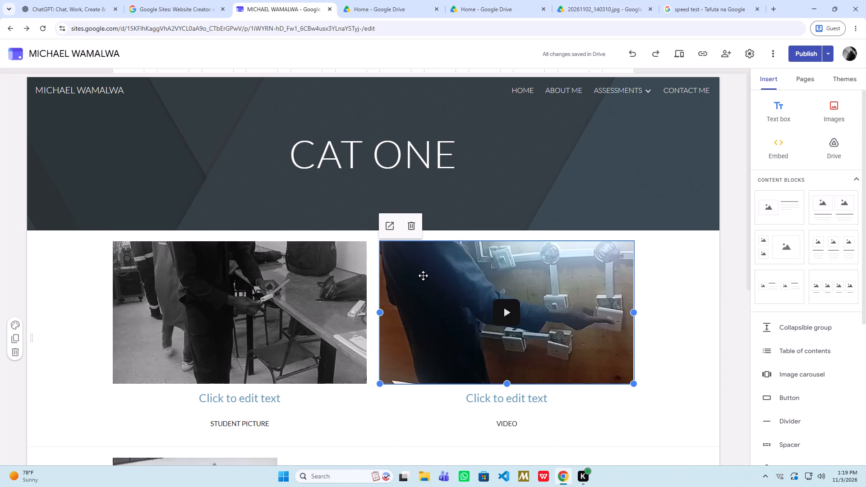
{"action": "left_click", "coordinate": [411, 228]}
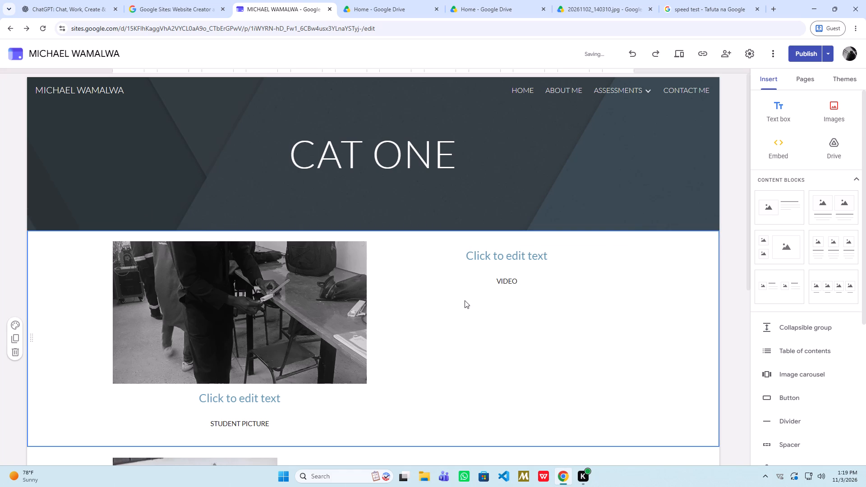
Look over the CAT ONE page's remaining photos, captions and the space around the VIDEO caption.
{"action": "scroll", "coordinate": [479, 355], "scroll_direction": "down", "scroll_amount": 3}
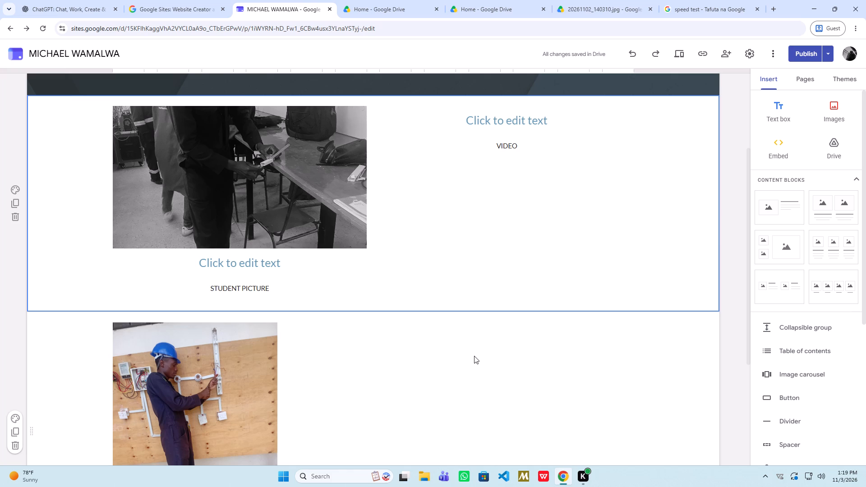
{"action": "scroll", "coordinate": [475, 349], "scroll_direction": "up", "scroll_amount": 7}
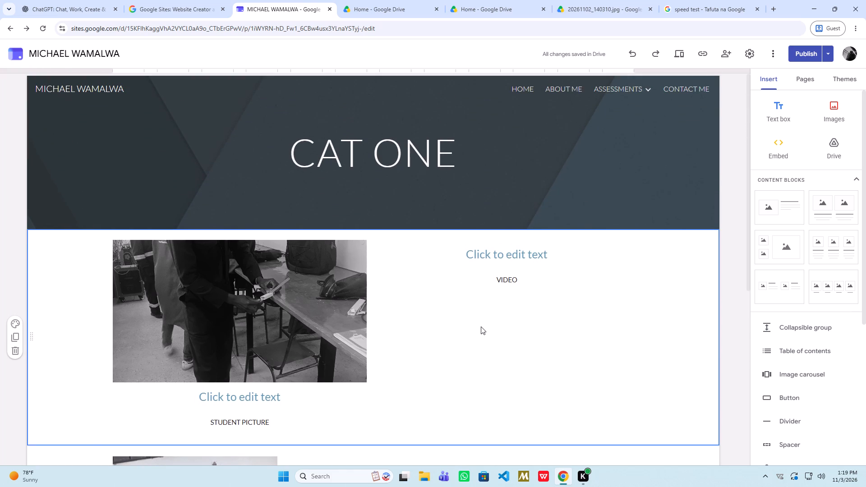
{"action": "scroll", "coordinate": [480, 326], "scroll_direction": "up", "scroll_amount": 4}
{"action": "scroll", "coordinate": [414, 324], "scroll_direction": "down", "scroll_amount": 3}
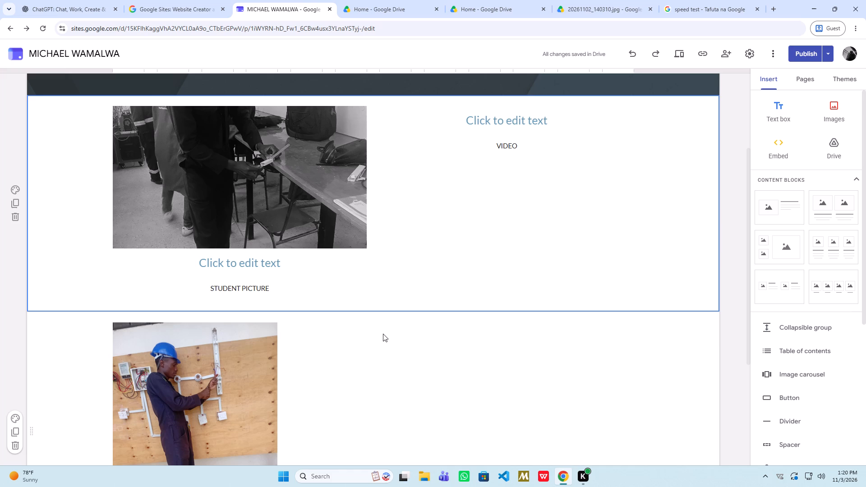
{"action": "scroll", "coordinate": [350, 354], "scroll_direction": "down", "scroll_amount": 2}
{"action": "scroll", "coordinate": [326, 363], "scroll_direction": "up", "scroll_amount": 6}
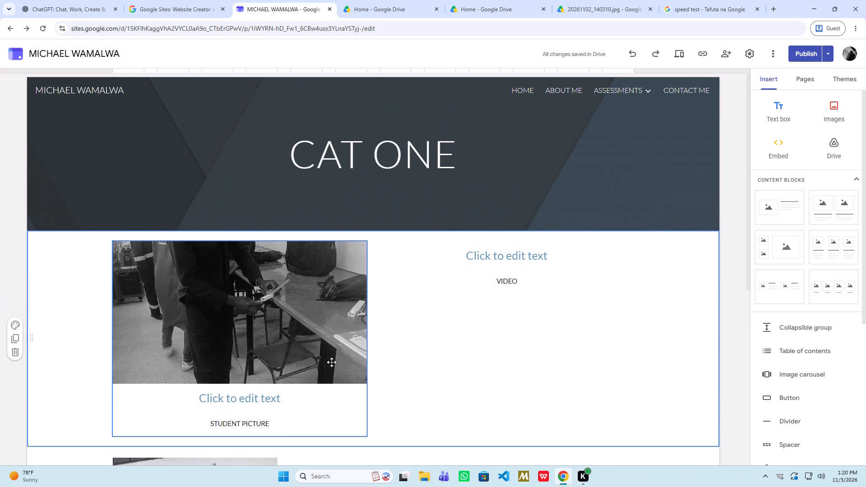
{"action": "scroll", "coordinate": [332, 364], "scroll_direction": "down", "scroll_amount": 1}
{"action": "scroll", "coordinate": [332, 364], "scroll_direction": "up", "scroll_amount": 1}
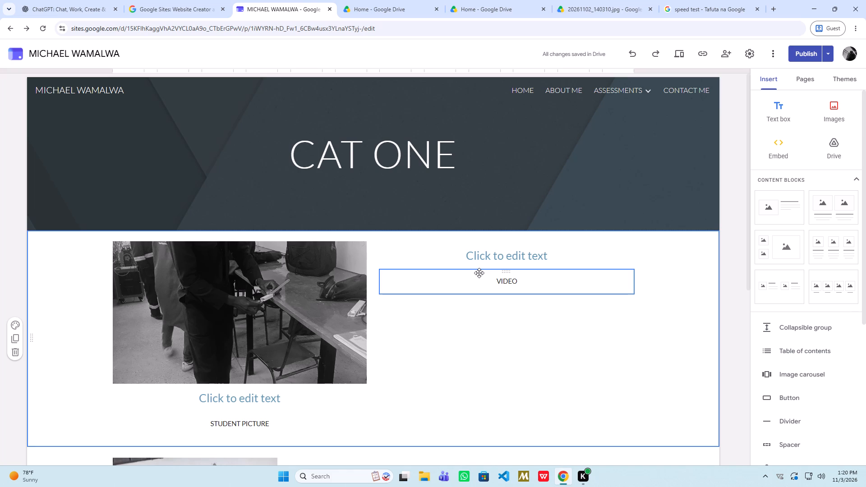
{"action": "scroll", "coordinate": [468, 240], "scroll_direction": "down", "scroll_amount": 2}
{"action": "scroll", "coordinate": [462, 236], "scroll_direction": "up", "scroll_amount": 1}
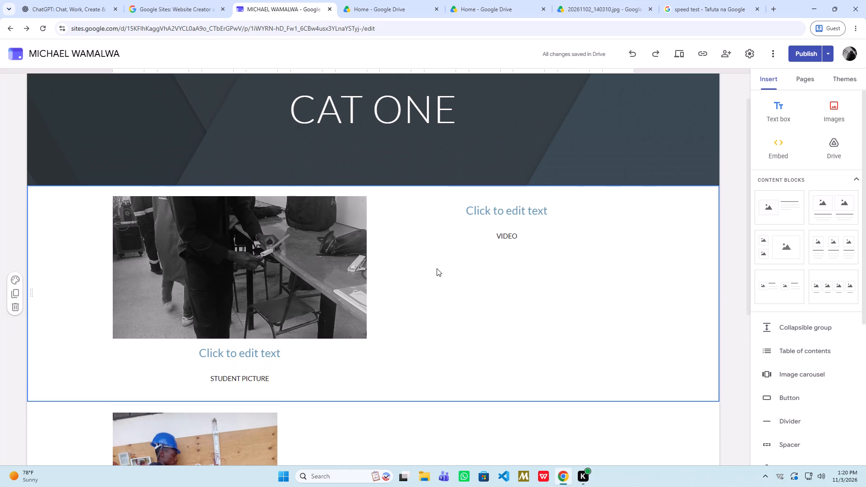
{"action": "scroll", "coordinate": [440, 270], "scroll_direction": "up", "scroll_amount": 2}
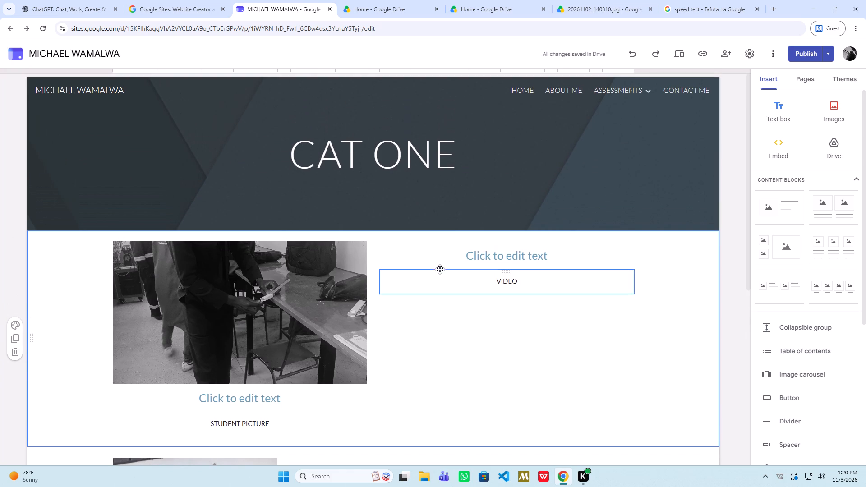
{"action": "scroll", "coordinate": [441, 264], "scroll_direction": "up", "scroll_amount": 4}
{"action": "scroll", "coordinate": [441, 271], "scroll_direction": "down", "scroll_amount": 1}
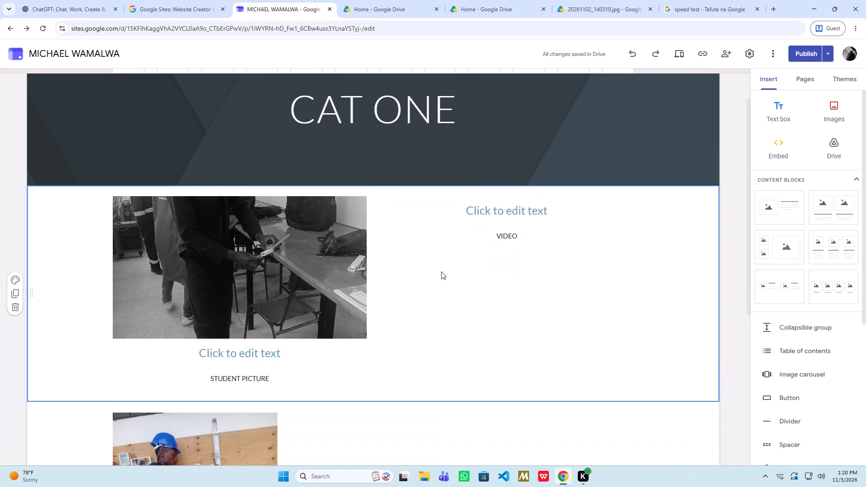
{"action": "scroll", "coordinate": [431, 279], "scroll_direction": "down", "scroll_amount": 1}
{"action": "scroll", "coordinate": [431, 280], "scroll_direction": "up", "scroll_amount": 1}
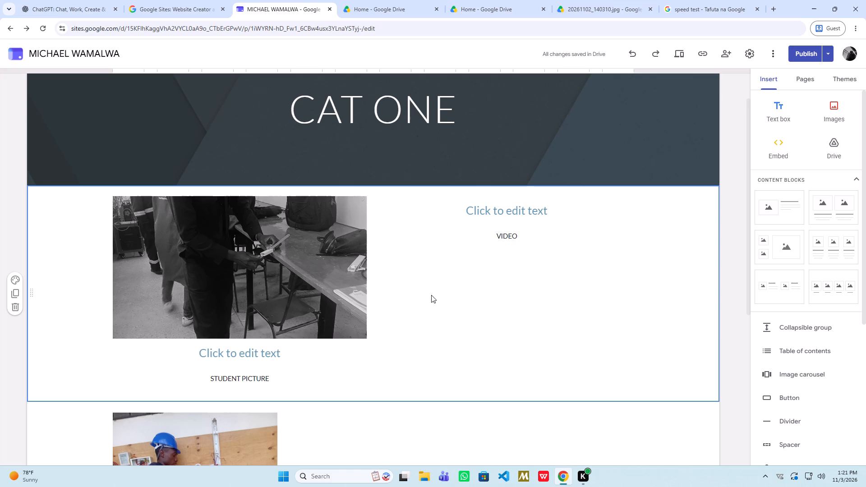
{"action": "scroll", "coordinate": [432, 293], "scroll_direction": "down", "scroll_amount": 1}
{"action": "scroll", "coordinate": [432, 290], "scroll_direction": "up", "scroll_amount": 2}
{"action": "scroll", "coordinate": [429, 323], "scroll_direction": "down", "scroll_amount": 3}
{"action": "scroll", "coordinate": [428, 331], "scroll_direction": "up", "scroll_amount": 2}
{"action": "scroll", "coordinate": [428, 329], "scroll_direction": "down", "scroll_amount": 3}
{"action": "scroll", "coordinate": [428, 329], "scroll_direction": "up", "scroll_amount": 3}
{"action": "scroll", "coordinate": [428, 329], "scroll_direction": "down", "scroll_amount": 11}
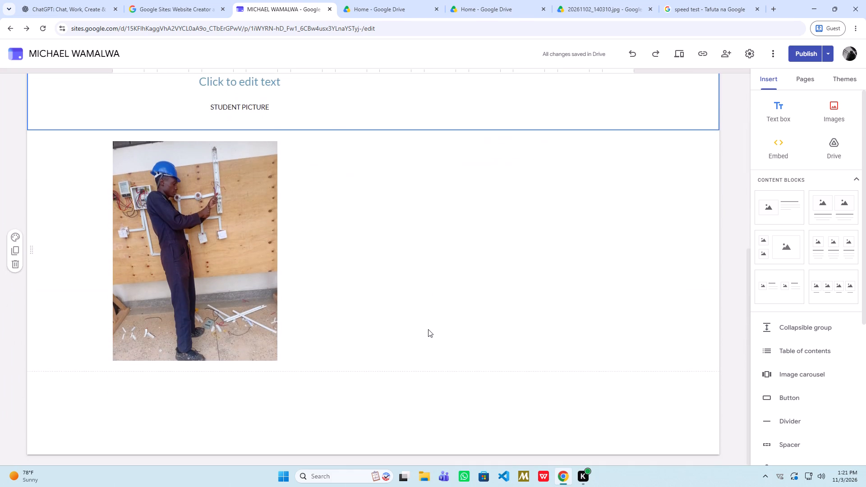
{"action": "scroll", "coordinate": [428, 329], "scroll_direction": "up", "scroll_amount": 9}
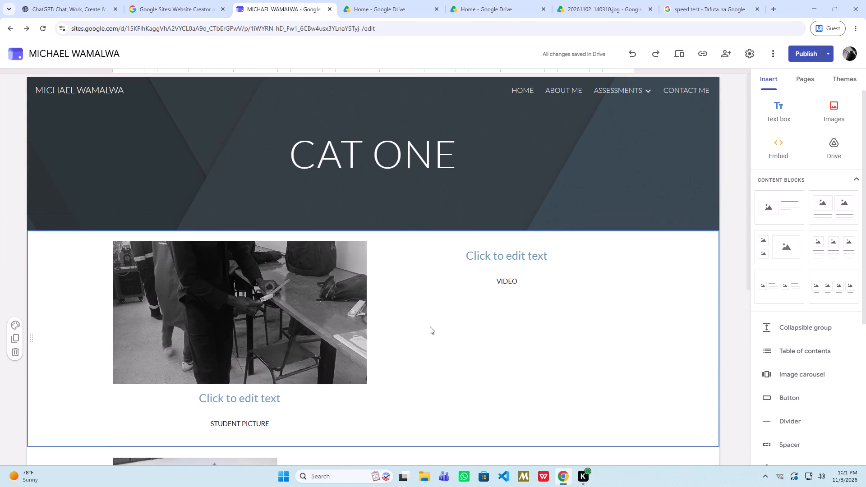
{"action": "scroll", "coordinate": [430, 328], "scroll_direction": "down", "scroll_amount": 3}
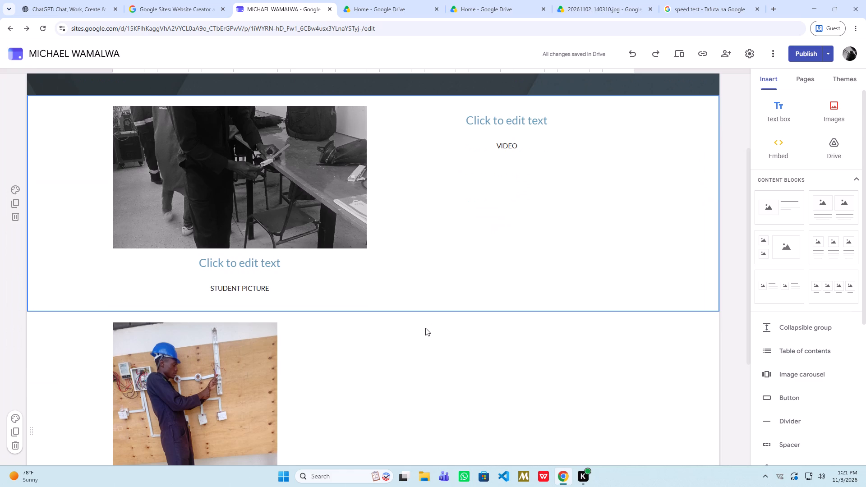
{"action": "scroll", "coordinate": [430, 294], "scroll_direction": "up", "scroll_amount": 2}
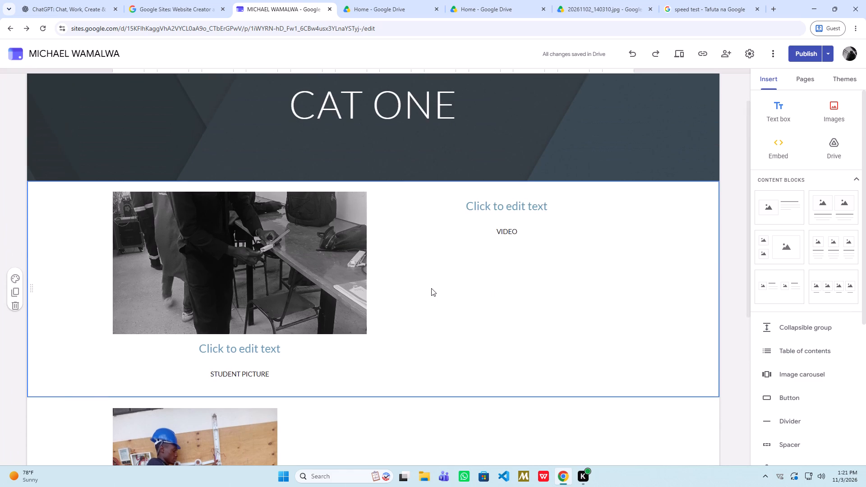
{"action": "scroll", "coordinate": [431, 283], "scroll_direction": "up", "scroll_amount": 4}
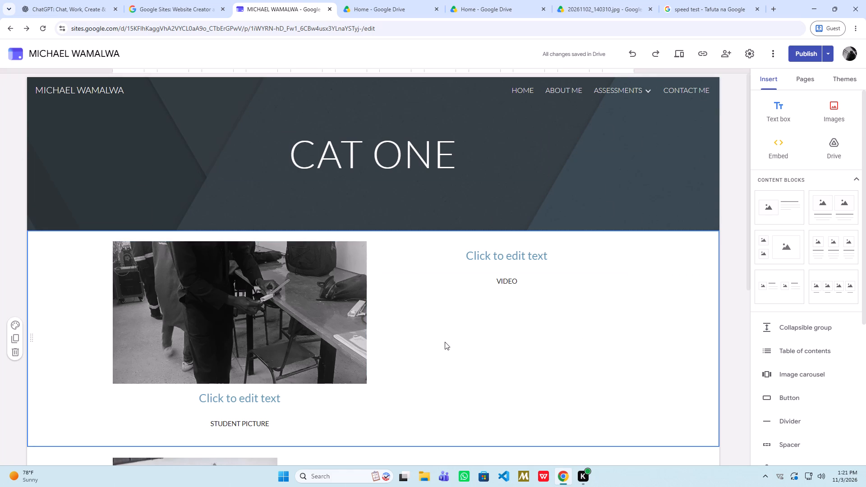
Move the student picture block with its caption into the second column, beneath the VIDEO caption.
{"action": "left_click", "coordinate": [183, 299]}
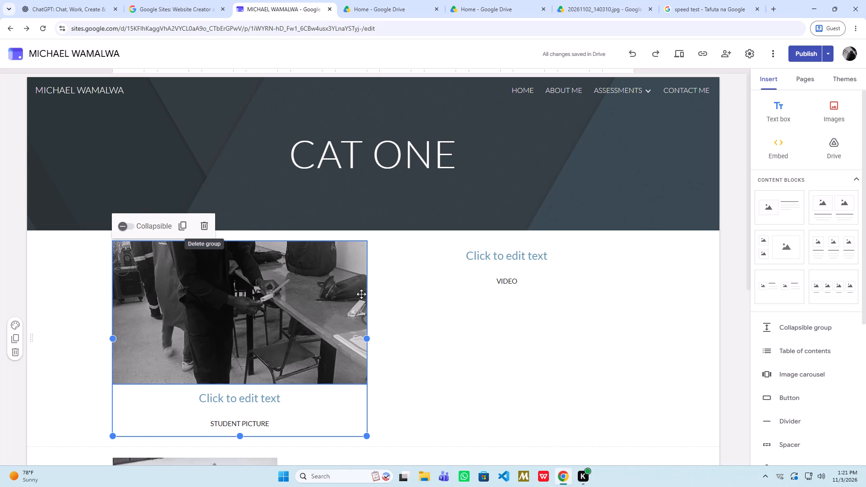
{"action": "left_click_drag", "start_coordinate": [361, 294], "coordinate": [374, 313]}
{"action": "left_click_drag", "start_coordinate": [367, 306], "coordinate": [166, 234]}
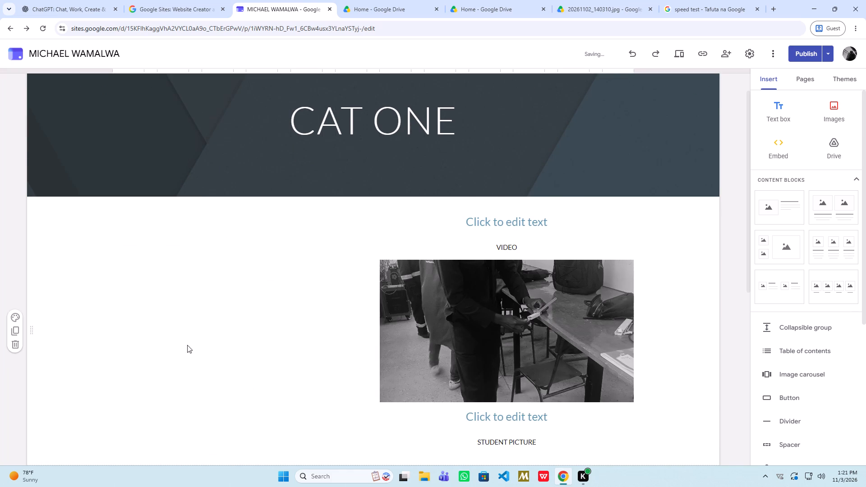
Delete the uncaptioned photo of the student in the blue helmet from the section below the captioned blocks.
{"action": "scroll", "coordinate": [182, 377], "scroll_direction": "down", "scroll_amount": 4}
{"action": "scroll", "coordinate": [181, 370], "scroll_direction": "up", "scroll_amount": 1}
{"action": "left_click", "coordinate": [183, 366]}
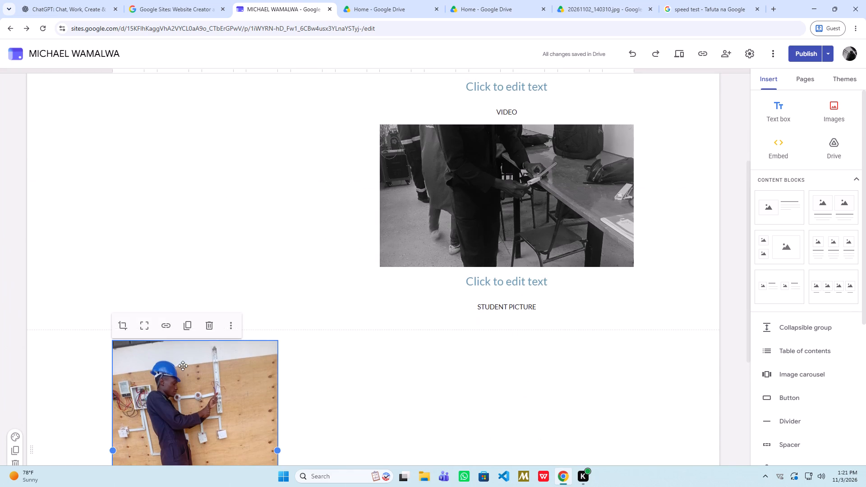
{"action": "left_click", "coordinate": [215, 332]}
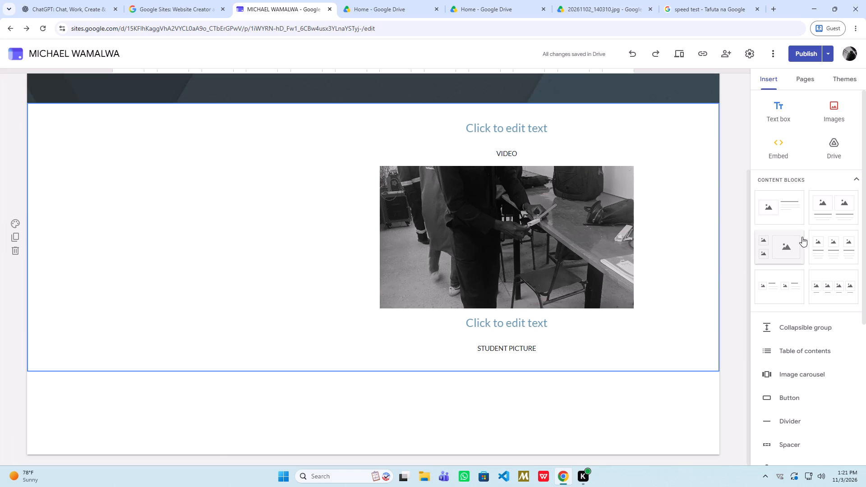
Add a content block with two captioned image placeholders side by side at the end of the CAT ONE page.
{"action": "left_click", "coordinate": [813, 205]}
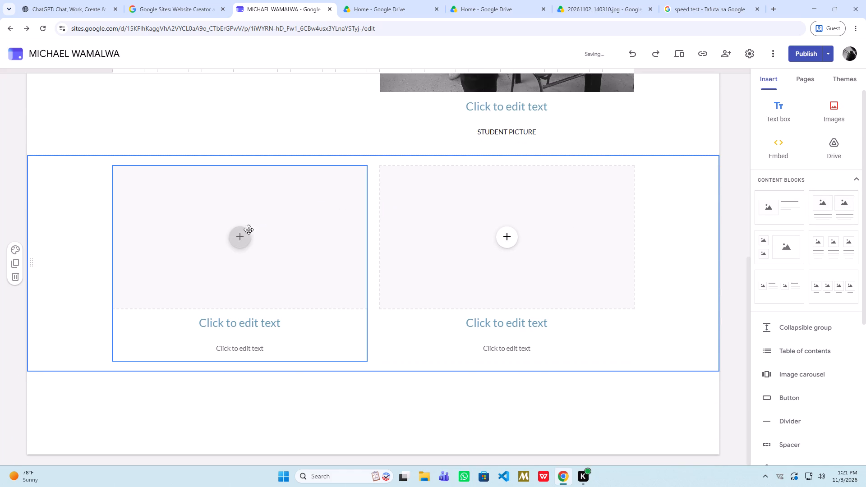
For the new block's first placeholder, browse Drive to the INSTALL TRUNKING SYSTEMS folder inside michael eportfolio's MODULE 1 folder.
{"action": "left_click", "coordinate": [248, 230]}
{"action": "left_click", "coordinate": [267, 297]}
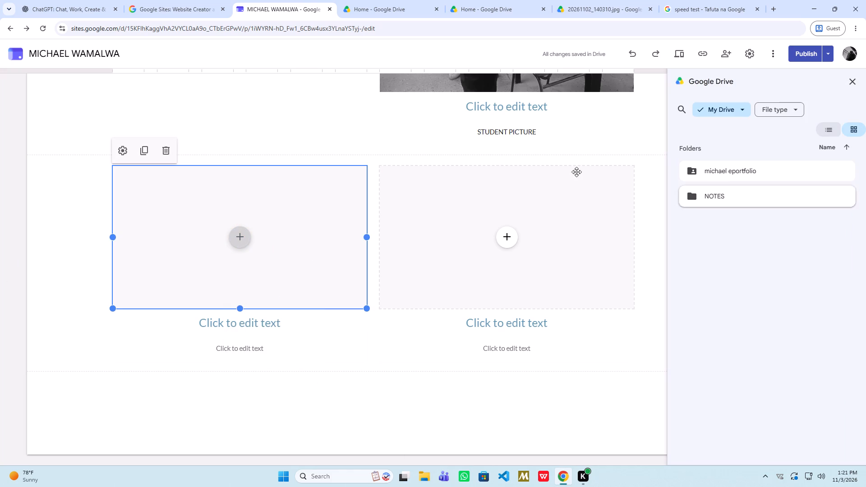
{"action": "left_click", "coordinate": [735, 168]}
{"action": "left_click", "coordinate": [736, 168]}
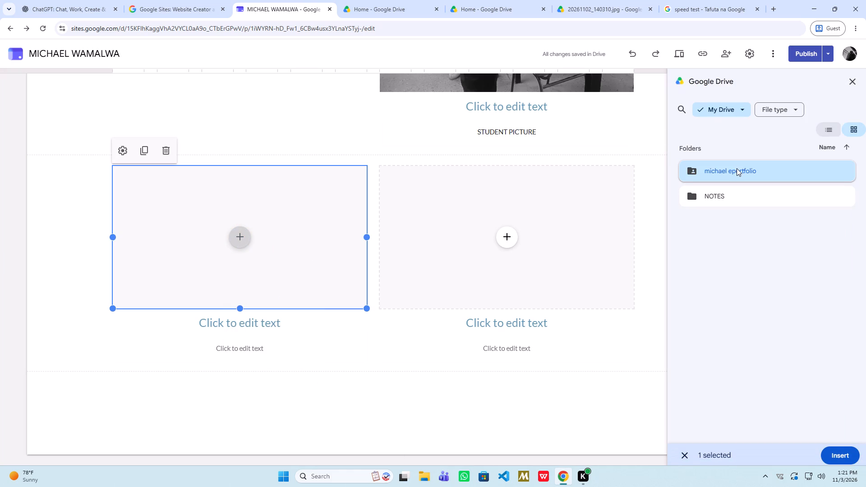
{"action": "double_click", "coordinate": [737, 168]}
{"action": "double_click", "coordinate": [748, 170]}
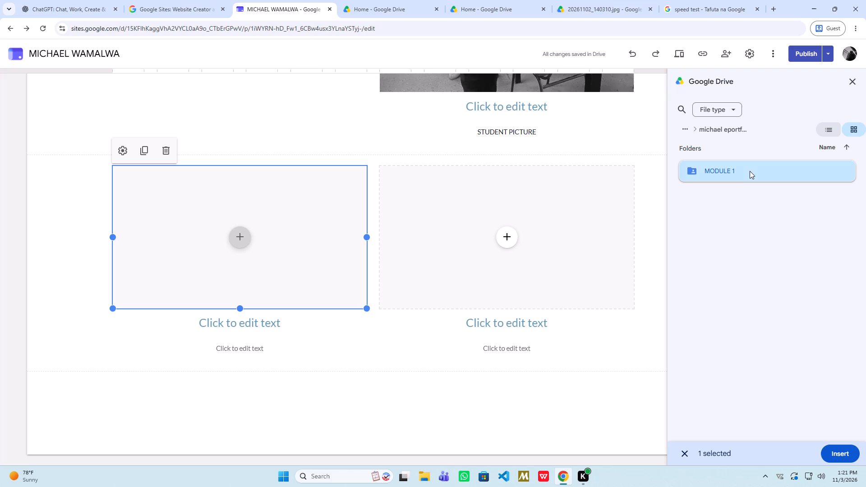
{"action": "double_click", "coordinate": [745, 173]}
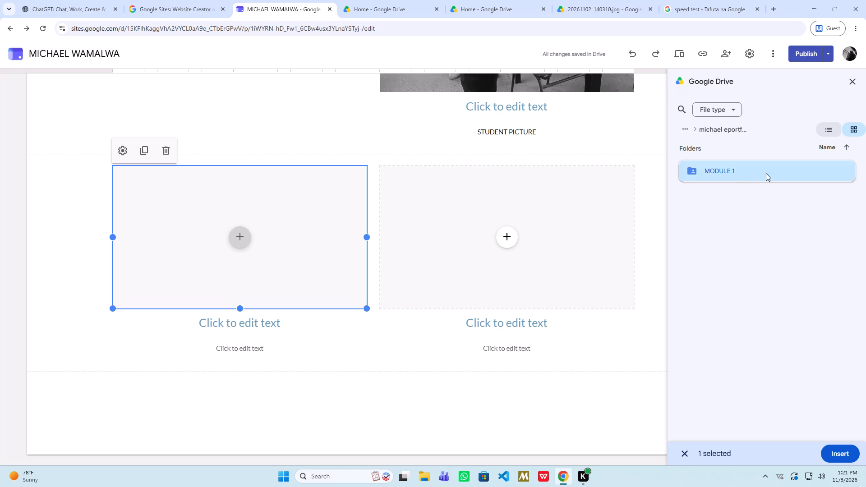
{"action": "left_click", "coordinate": [761, 228]}
{"action": "double_click", "coordinate": [761, 171]}
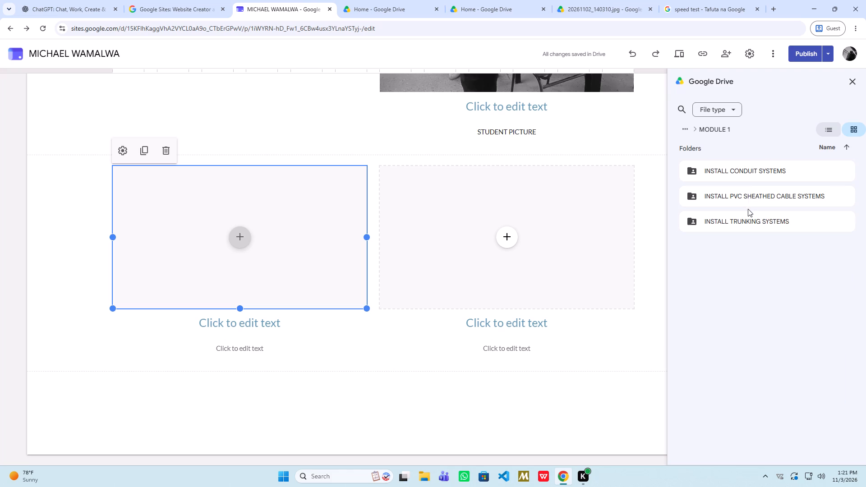
{"action": "double_click", "coordinate": [746, 220]}
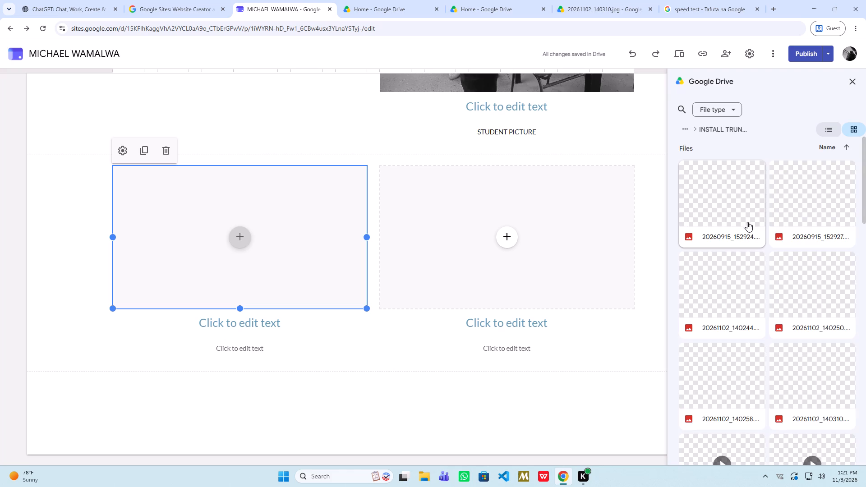
Look through the photos, videos and scanned documents in the INSTALL TRUNKING SYSTEMS folder, then close the Drive browser.
{"action": "scroll", "coordinate": [747, 226], "scroll_direction": "down", "scroll_amount": 17}
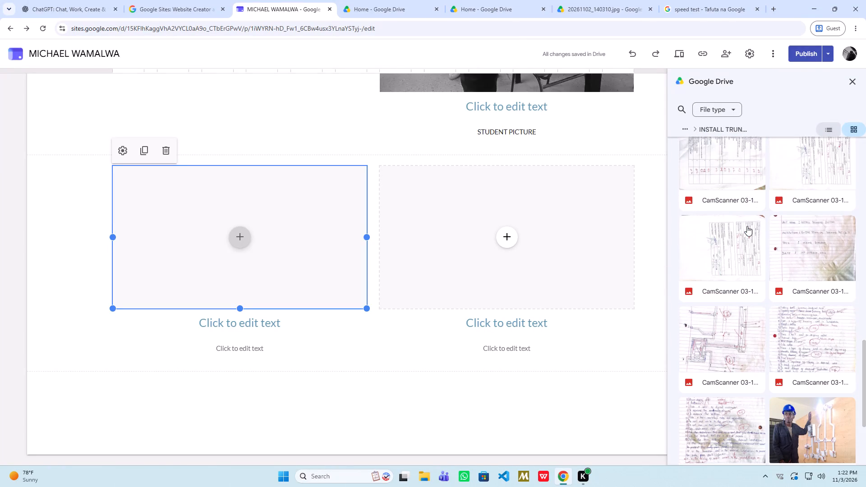
{"action": "scroll", "coordinate": [747, 226], "scroll_direction": "down", "scroll_amount": 9}
{"action": "scroll", "coordinate": [747, 226], "scroll_direction": "up", "scroll_amount": 5}
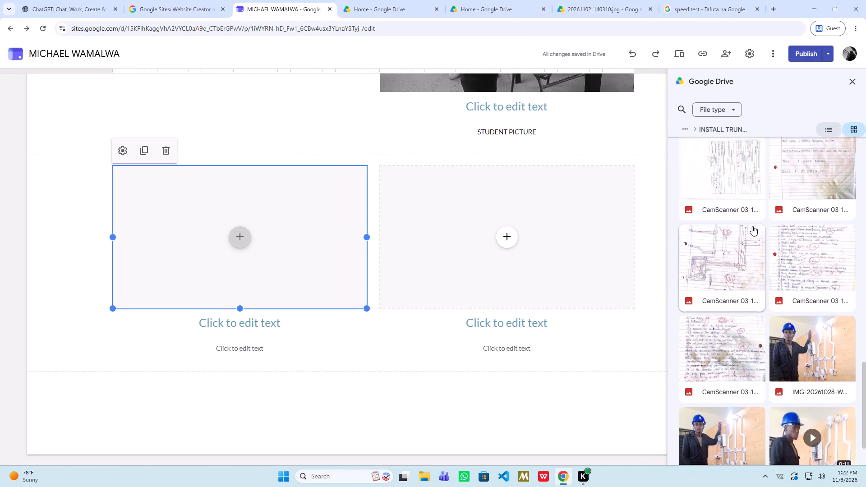
{"action": "scroll", "coordinate": [752, 226], "scroll_direction": "up", "scroll_amount": 4}
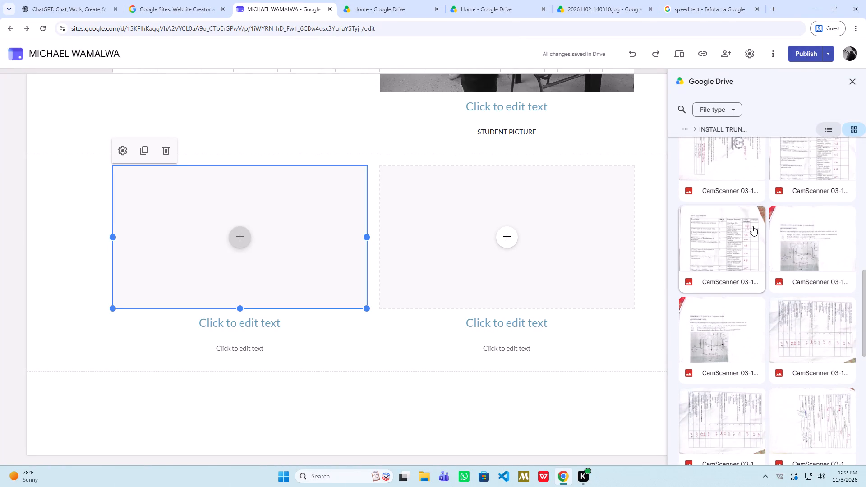
{"action": "scroll", "coordinate": [752, 226], "scroll_direction": "up", "scroll_amount": 5}
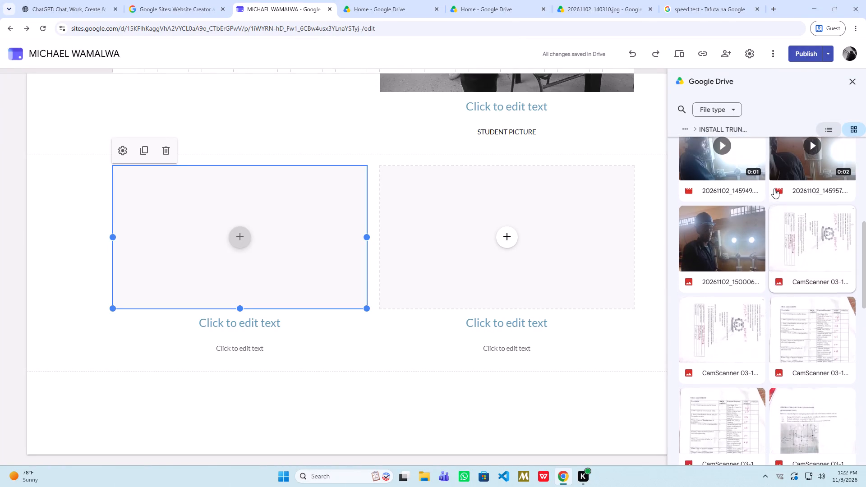
{"action": "scroll", "coordinate": [774, 188], "scroll_direction": "up", "scroll_amount": 11}
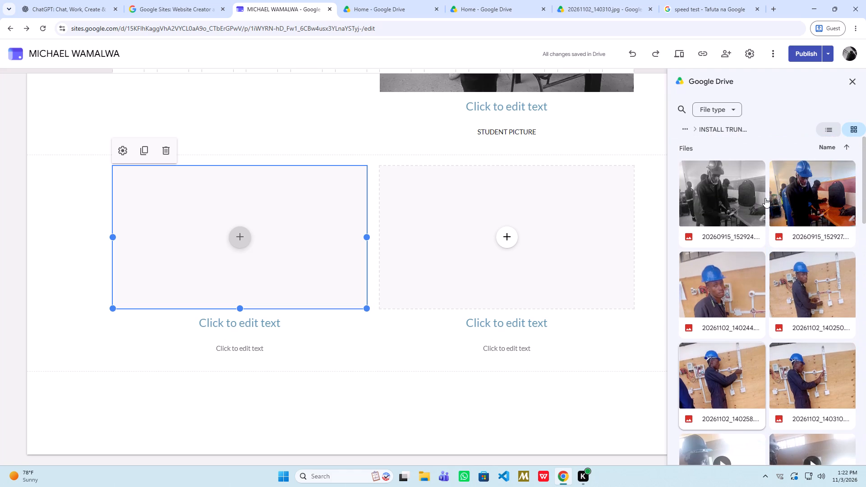
{"action": "scroll", "coordinate": [765, 198], "scroll_direction": "up", "scroll_amount": 4}
{"action": "scroll", "coordinate": [765, 198], "scroll_direction": "down", "scroll_amount": 4}
{"action": "scroll", "coordinate": [765, 198], "scroll_direction": "up", "scroll_amount": 9}
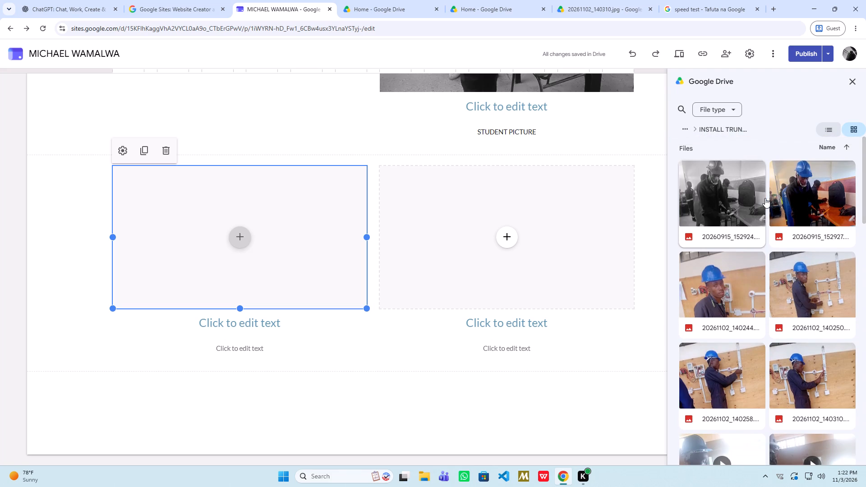
{"action": "scroll", "coordinate": [765, 198], "scroll_direction": "up", "scroll_amount": 2}
{"action": "scroll", "coordinate": [764, 201], "scroll_direction": "down", "scroll_amount": 1}
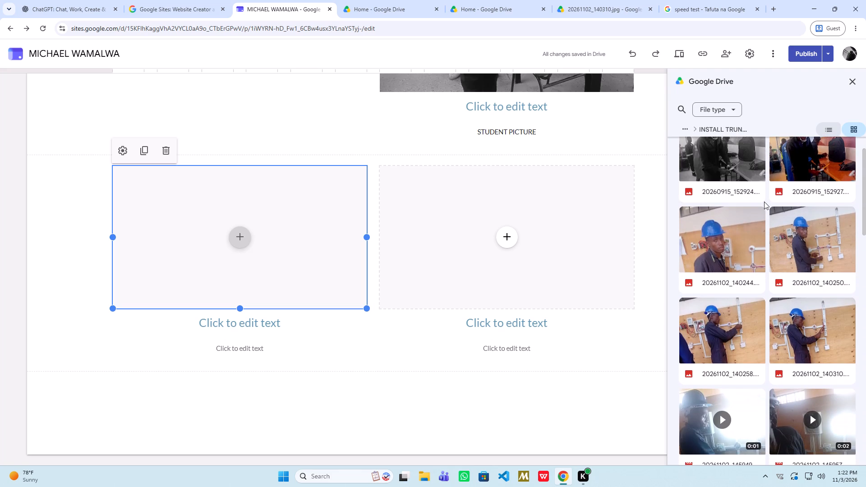
{"action": "scroll", "coordinate": [762, 207], "scroll_direction": "down", "scroll_amount": 2}
{"action": "scroll", "coordinate": [762, 207], "scroll_direction": "up", "scroll_amount": 8}
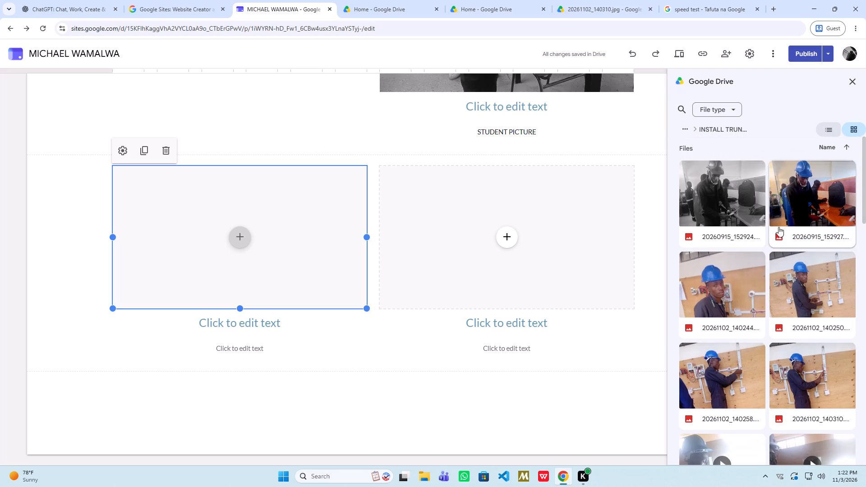
{"action": "scroll", "coordinate": [811, 202], "scroll_direction": "up", "scroll_amount": 6}
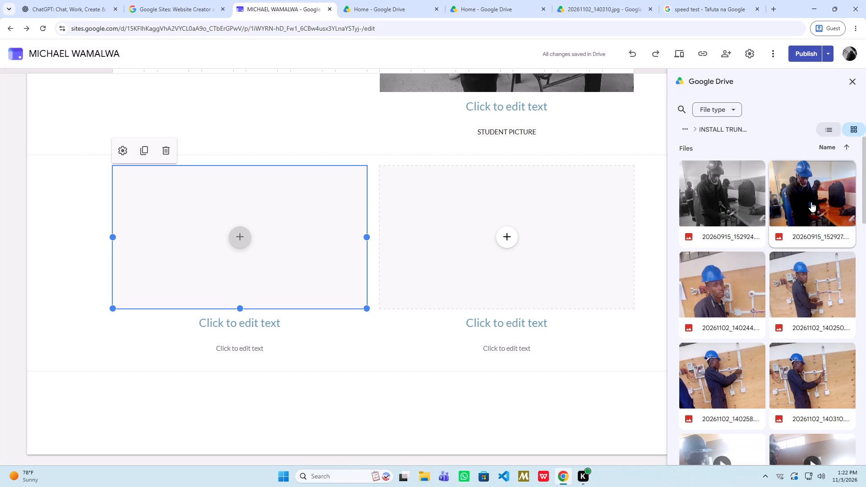
{"action": "scroll", "coordinate": [810, 205], "scroll_direction": "down", "scroll_amount": 1}
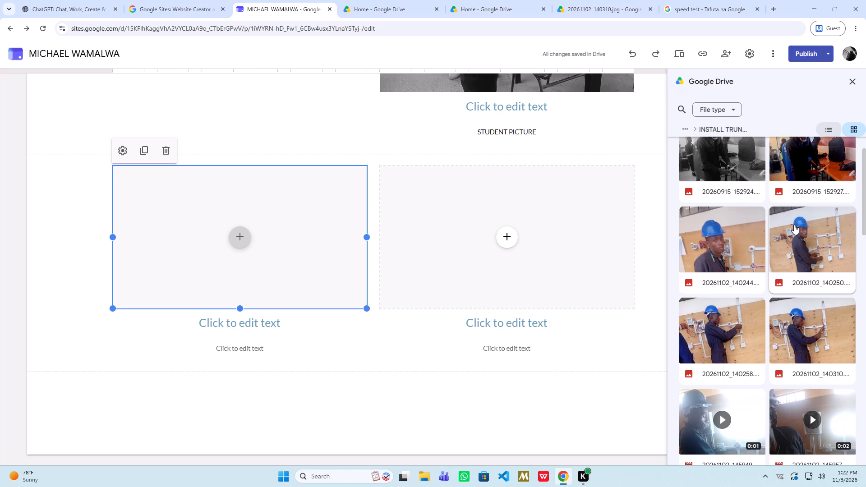
{"action": "scroll", "coordinate": [794, 225], "scroll_direction": "up", "scroll_amount": 1}
{"action": "scroll", "coordinate": [794, 227], "scroll_direction": "down", "scroll_amount": 2}
{"action": "scroll", "coordinate": [794, 227], "scroll_direction": "up", "scroll_amount": 5}
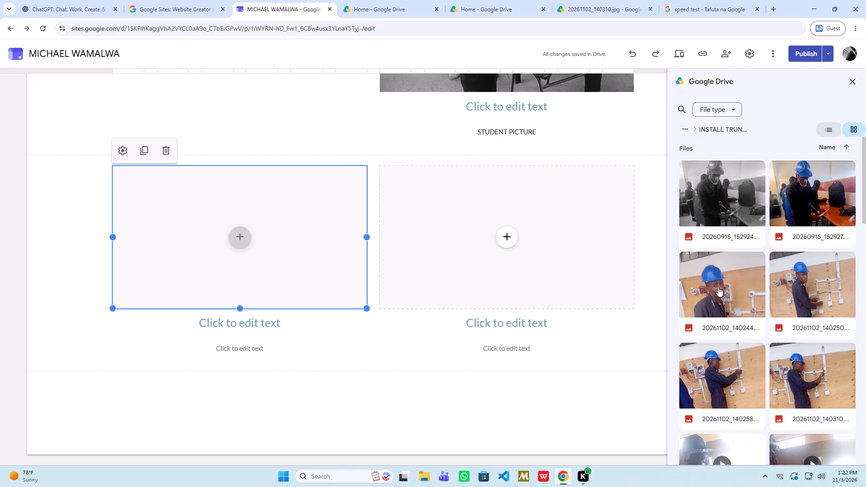
{"action": "scroll", "coordinate": [718, 287], "scroll_direction": "down", "scroll_amount": 7}
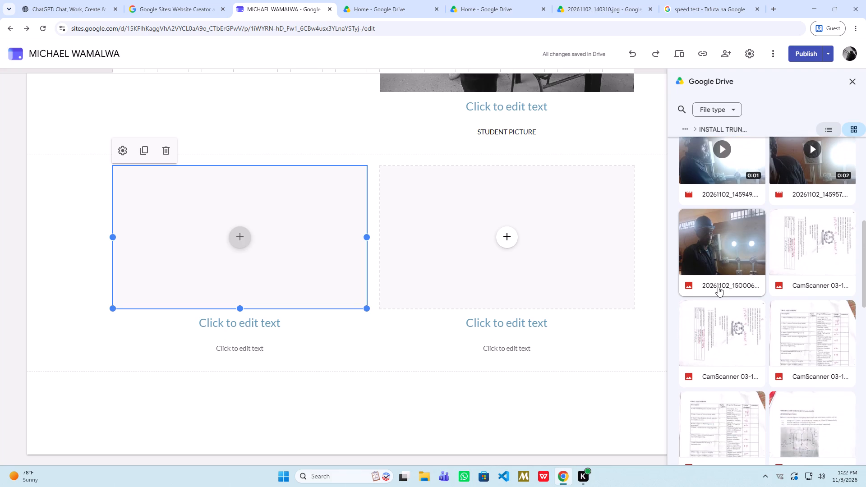
{"action": "scroll", "coordinate": [718, 287], "scroll_direction": "down", "scroll_amount": 2}
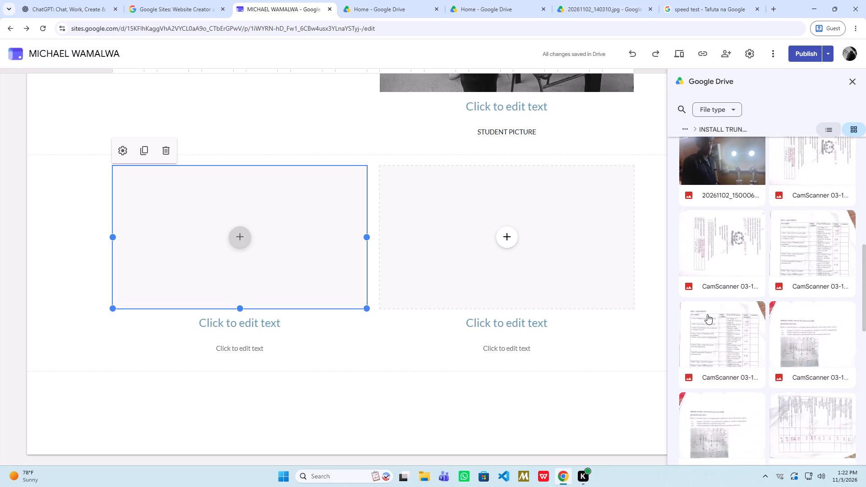
{"action": "scroll", "coordinate": [696, 319], "scroll_direction": "down", "scroll_amount": 4}
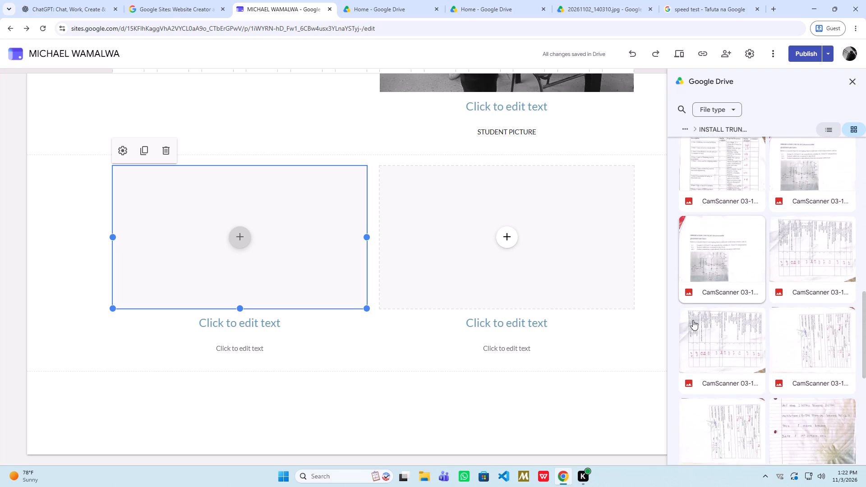
{"action": "scroll", "coordinate": [691, 322], "scroll_direction": "down", "scroll_amount": 9}
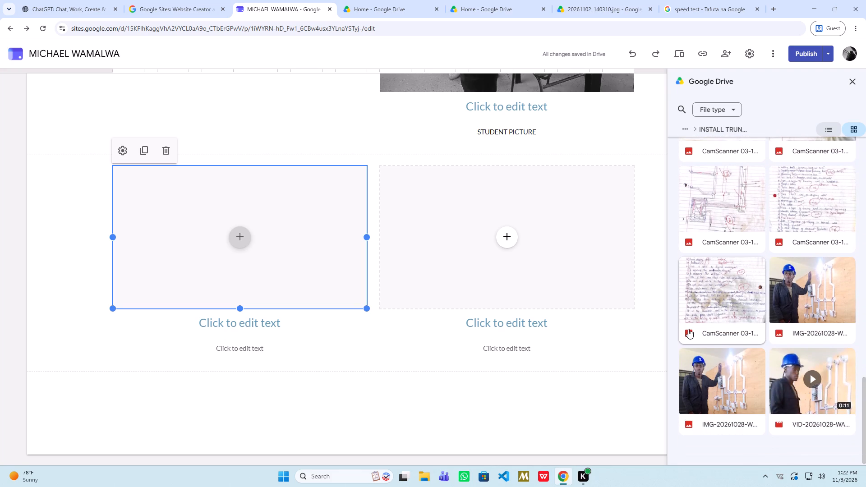
{"action": "scroll", "coordinate": [688, 329], "scroll_direction": "down", "scroll_amount": 3}
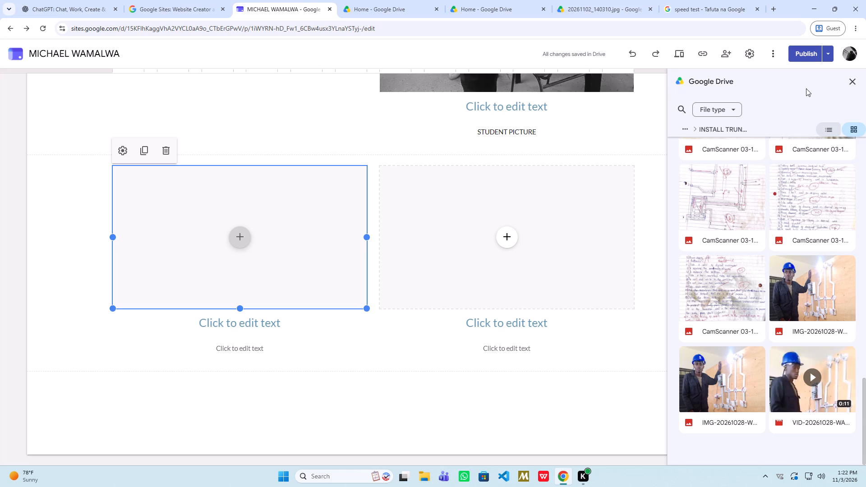
{"action": "left_click", "coordinate": [859, 77]}
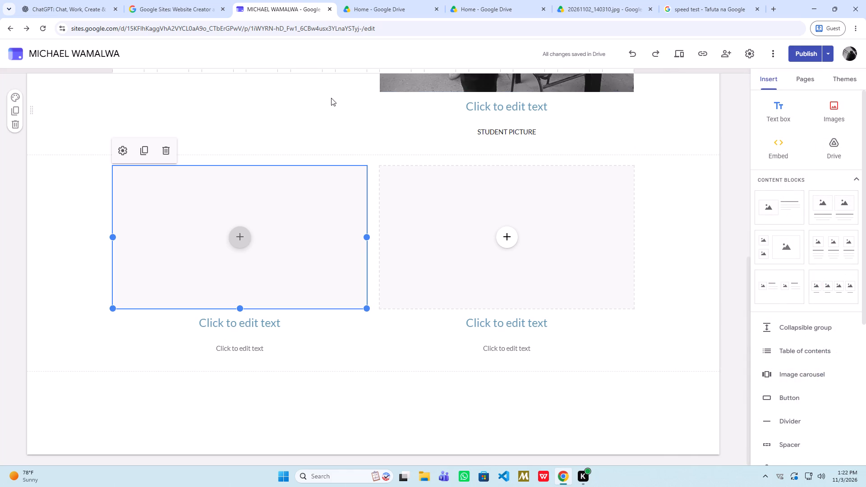
Open the INSTALL PVC SHEATHED CABLE SYSTEMS page under MODULE ONE for editing.
{"action": "scroll", "coordinate": [336, 94], "scroll_direction": "up", "scroll_amount": 9}
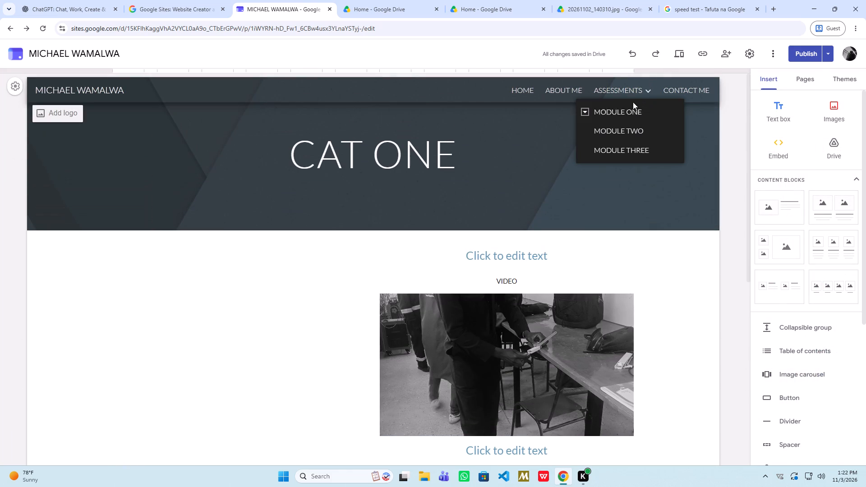
{"action": "left_click", "coordinate": [588, 109]}
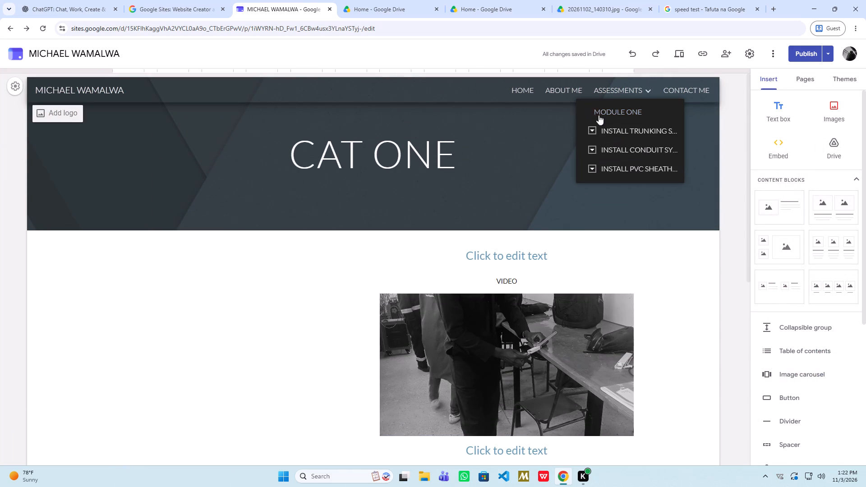
{"action": "left_click", "coordinate": [622, 165]}
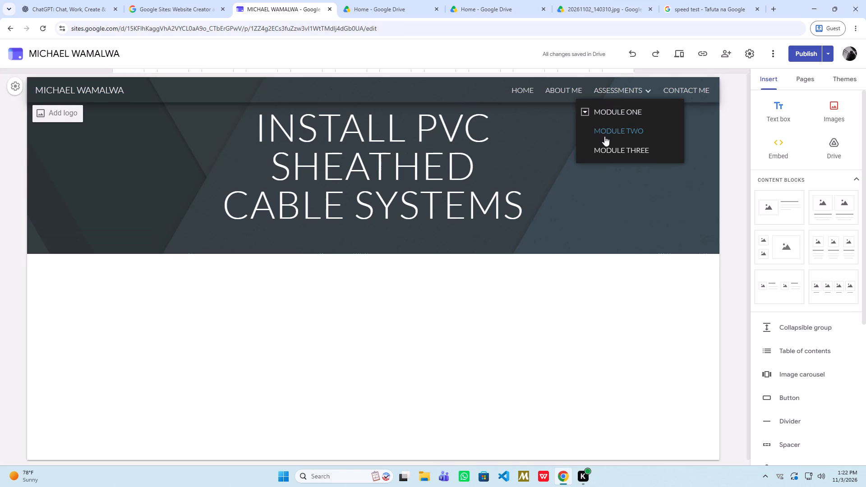
{"action": "left_click", "coordinate": [587, 110]}
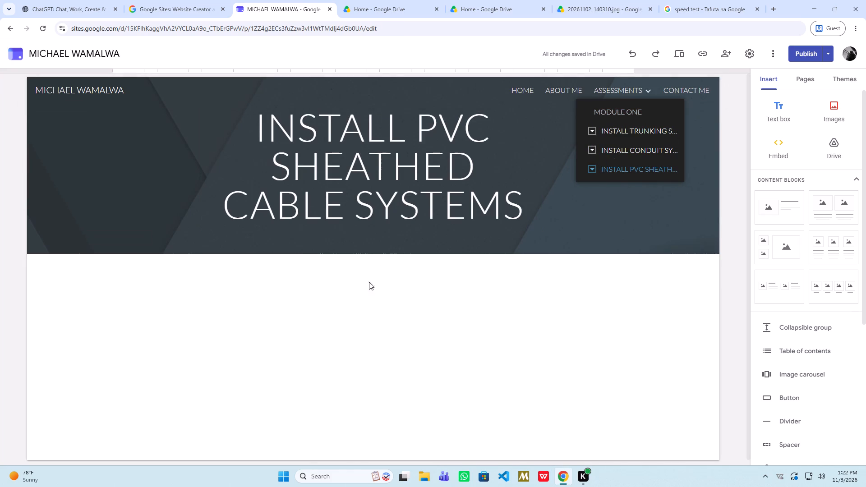
{"action": "left_click", "coordinate": [363, 292]}
Add an empty text box below the INSTALL PVC SHEATHED CABLE SYSTEMS header.
{"action": "left_click", "coordinate": [771, 112]}
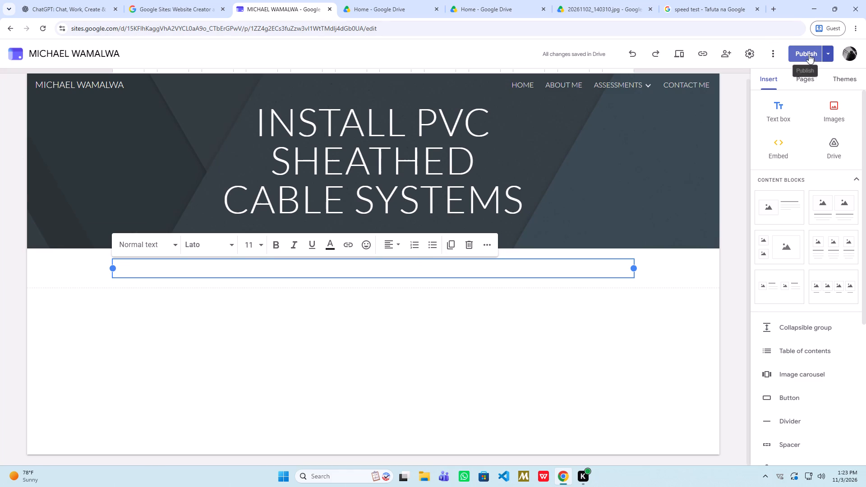
Add a content block with three captioned image placeholders side by side beneath the text box.
{"action": "scroll", "coordinate": [809, 54], "scroll_direction": "up", "scroll_amount": 3}
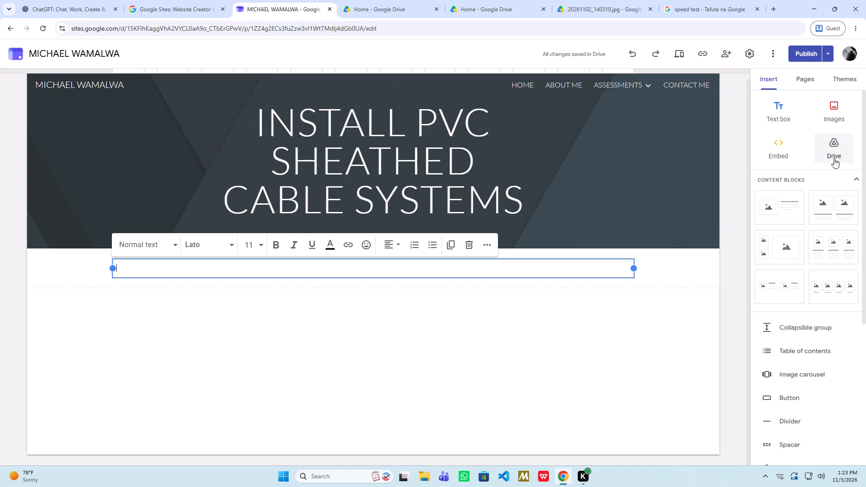
{"action": "left_click", "coordinate": [835, 243]}
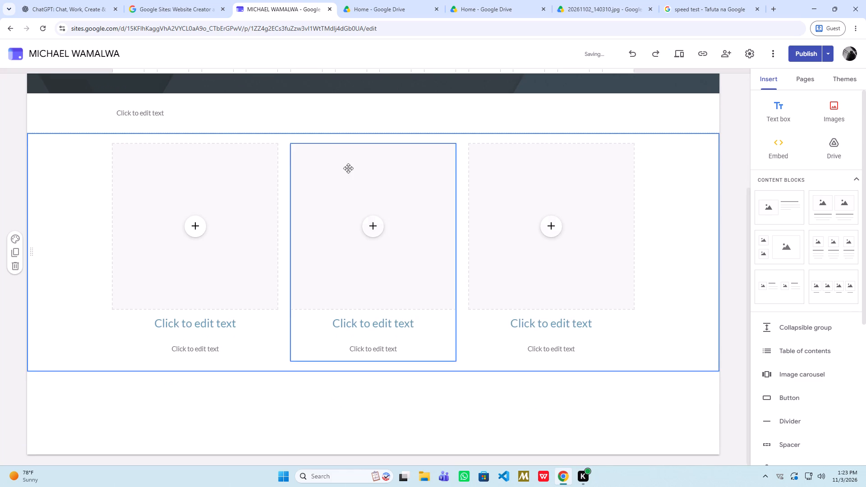
For the block's first placeholder, browse Drive to the INSTALL PVC SHEATHED CABLE SYSTEMS folder inside michael eportfolio's MODULE 1 folder.
{"action": "left_click", "coordinate": [195, 228]}
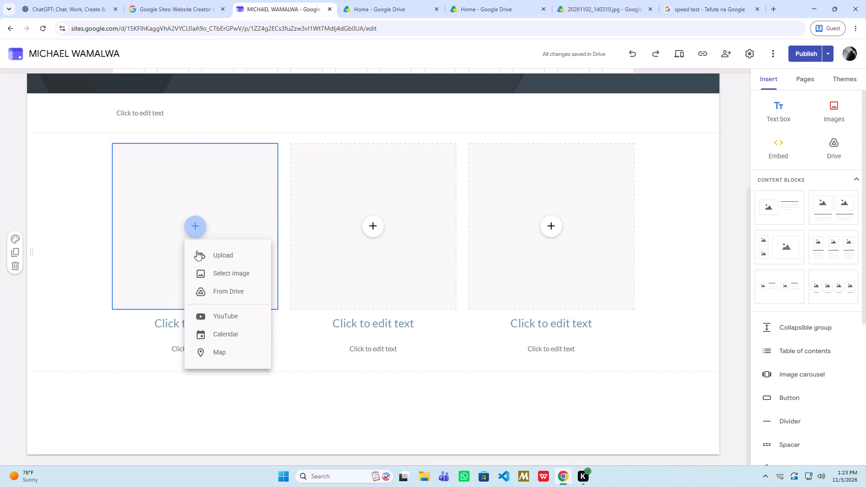
{"action": "left_click", "coordinate": [212, 292]}
{"action": "left_click", "coordinate": [216, 288]}
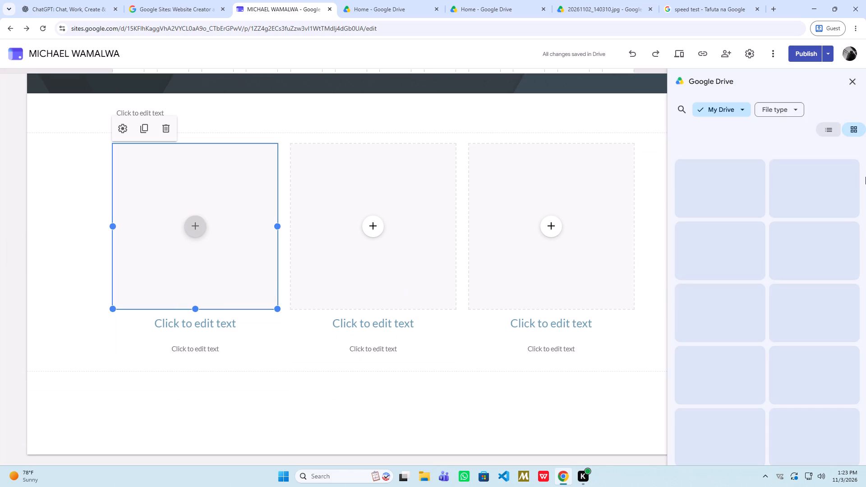
{"action": "double_click", "coordinate": [763, 172]}
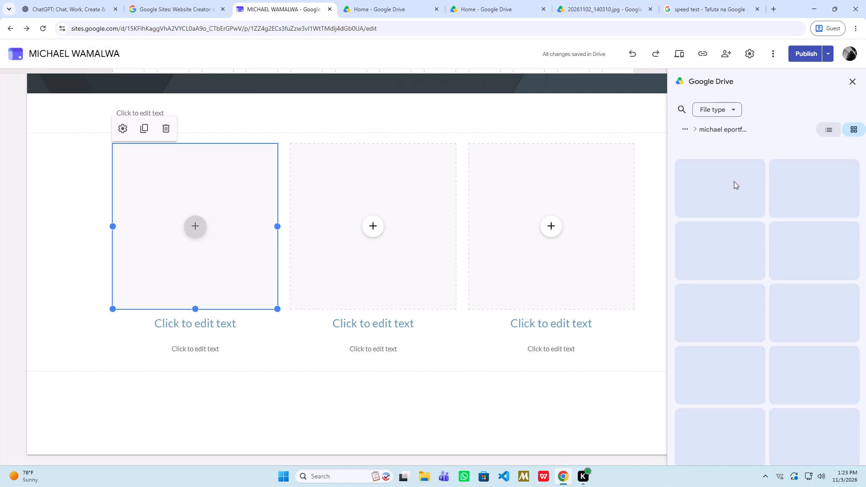
{"action": "double_click", "coordinate": [742, 164]}
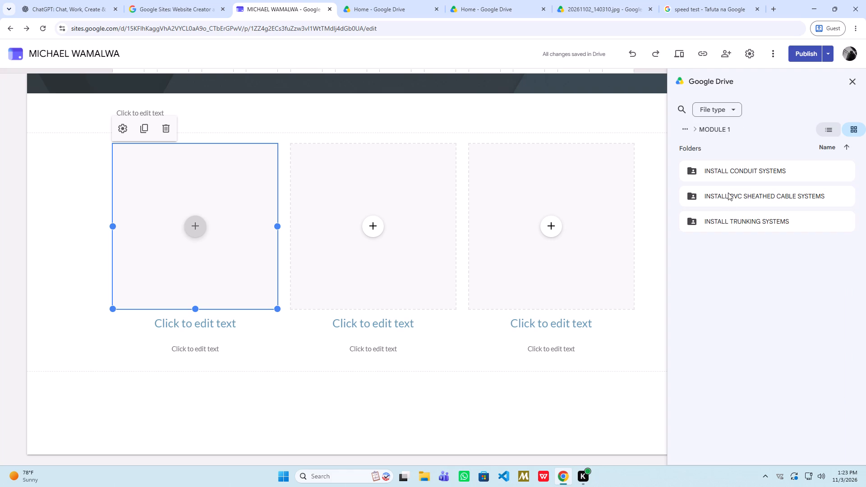
{"action": "double_click", "coordinate": [742, 197]}
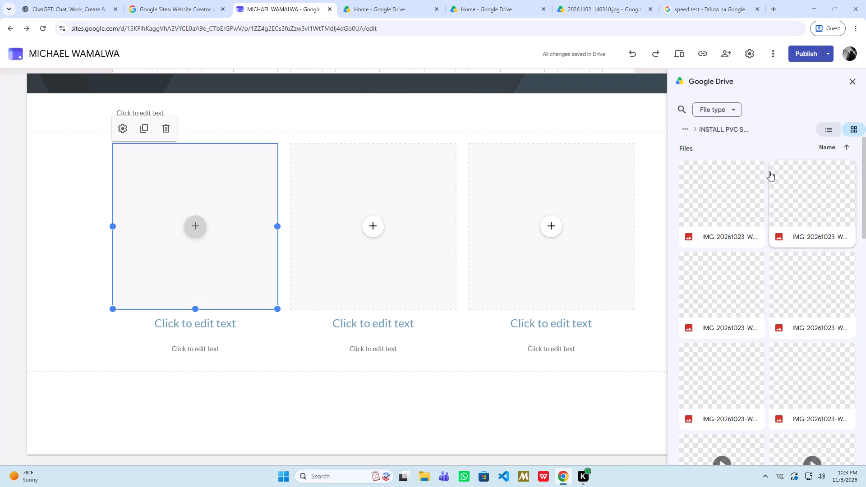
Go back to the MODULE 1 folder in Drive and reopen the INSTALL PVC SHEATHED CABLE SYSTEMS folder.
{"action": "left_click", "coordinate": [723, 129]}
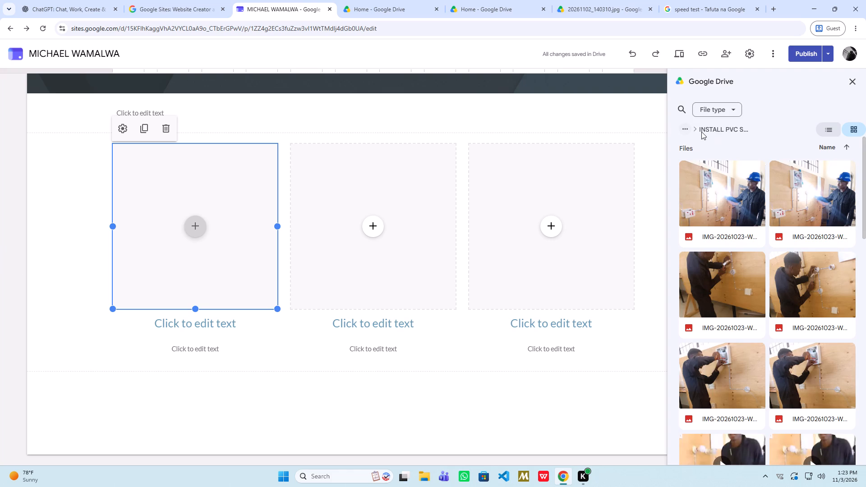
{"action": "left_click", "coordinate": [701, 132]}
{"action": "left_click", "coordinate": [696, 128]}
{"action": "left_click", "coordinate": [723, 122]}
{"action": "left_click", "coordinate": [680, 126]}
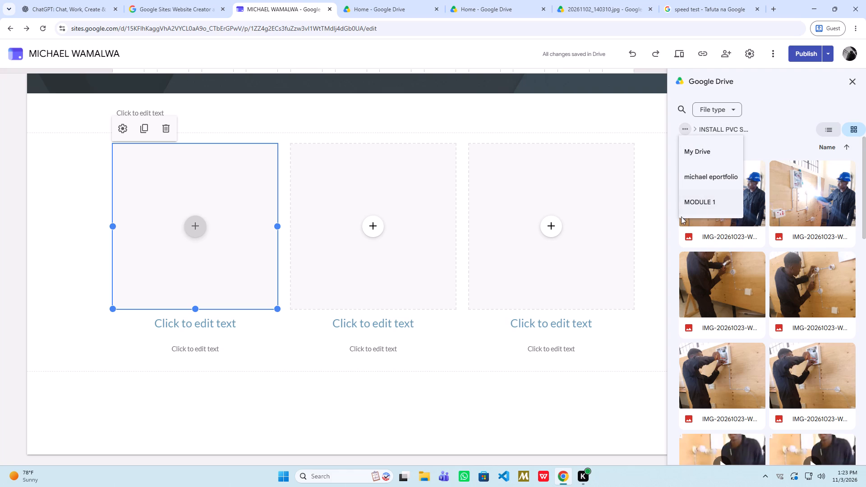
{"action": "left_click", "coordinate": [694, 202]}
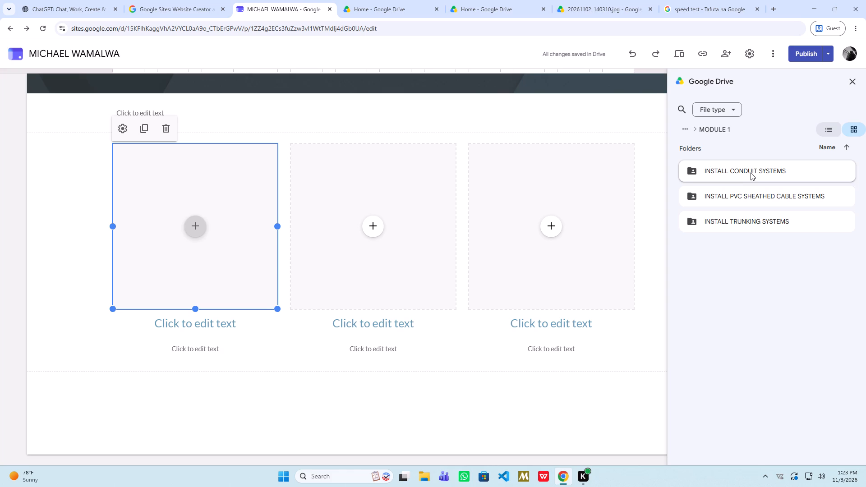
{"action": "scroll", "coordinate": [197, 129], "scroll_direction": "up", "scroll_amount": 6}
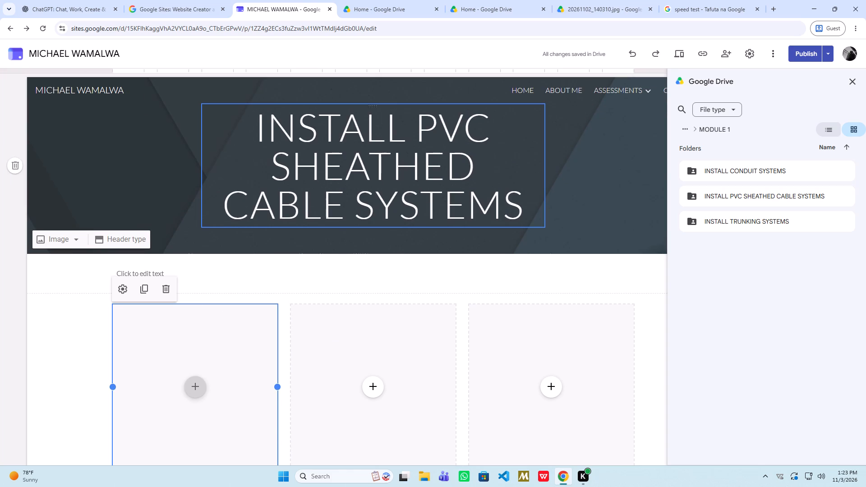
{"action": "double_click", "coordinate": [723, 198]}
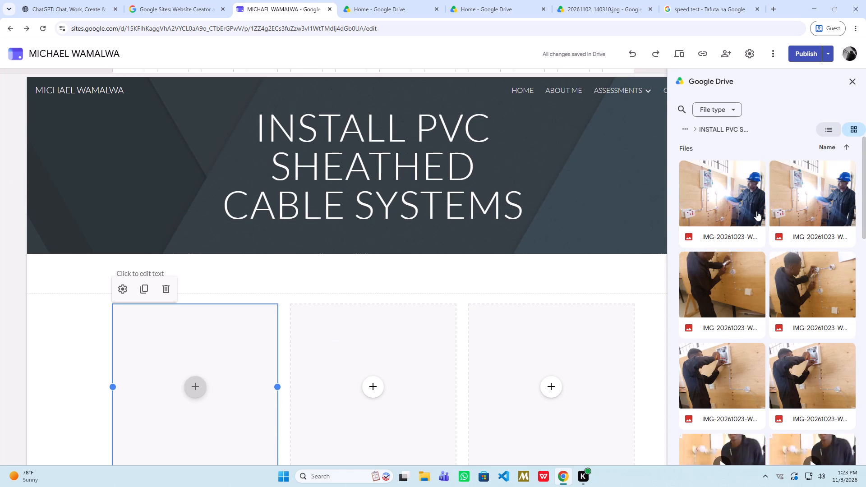
Find the 15-second VID-20261023 video of the trainee working on the wall-mounted unit and insert it into the block's first placeholder.
{"action": "scroll", "coordinate": [746, 211], "scroll_direction": "down", "scroll_amount": 9}
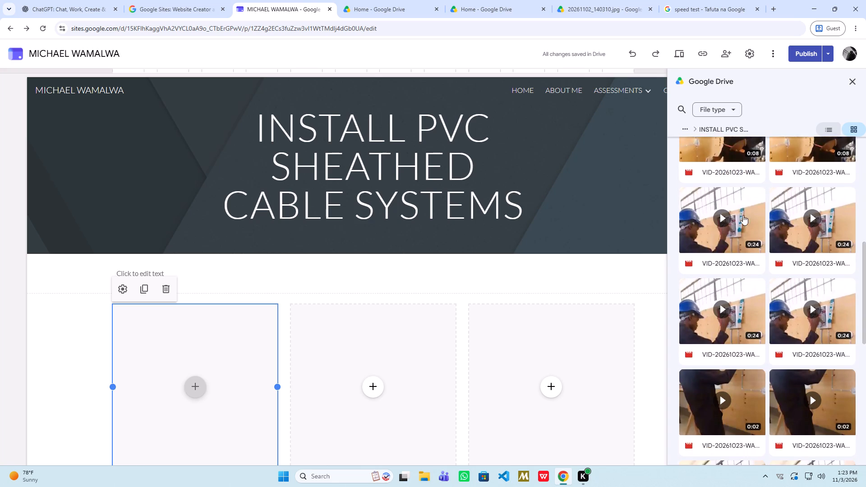
{"action": "scroll", "coordinate": [743, 215], "scroll_direction": "down", "scroll_amount": 12}
{"action": "scroll", "coordinate": [739, 216], "scroll_direction": "up", "scroll_amount": 3}
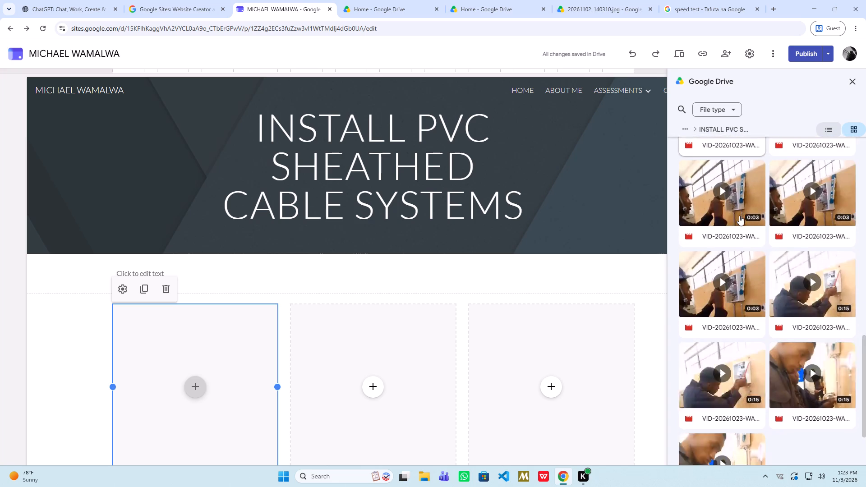
{"action": "scroll", "coordinate": [739, 216], "scroll_direction": "down", "scroll_amount": 10}
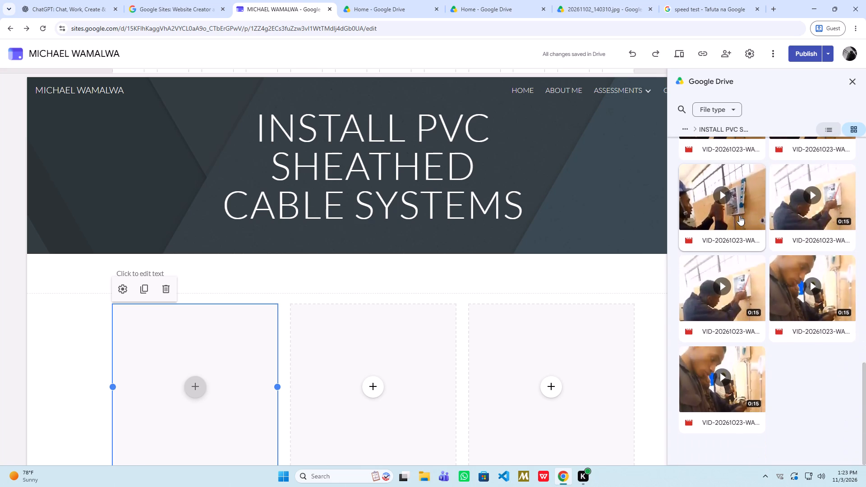
{"action": "scroll", "coordinate": [739, 216], "scroll_direction": "down", "scroll_amount": 3}
{"action": "scroll", "coordinate": [739, 216], "scroll_direction": "up", "scroll_amount": 2}
{"action": "scroll", "coordinate": [739, 216], "scroll_direction": "down", "scroll_amount": 3}
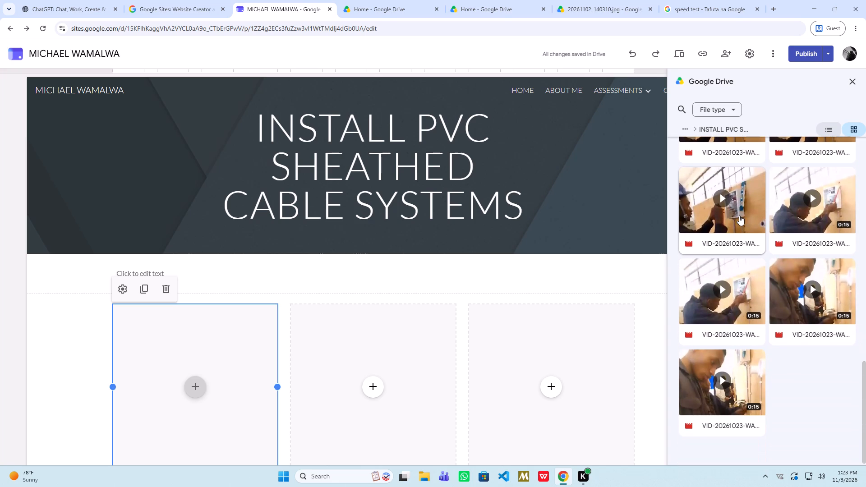
{"action": "scroll", "coordinate": [739, 216], "scroll_direction": "down", "scroll_amount": 1}
{"action": "left_click_drag", "start_coordinate": [732, 336], "coordinate": [728, 341]}
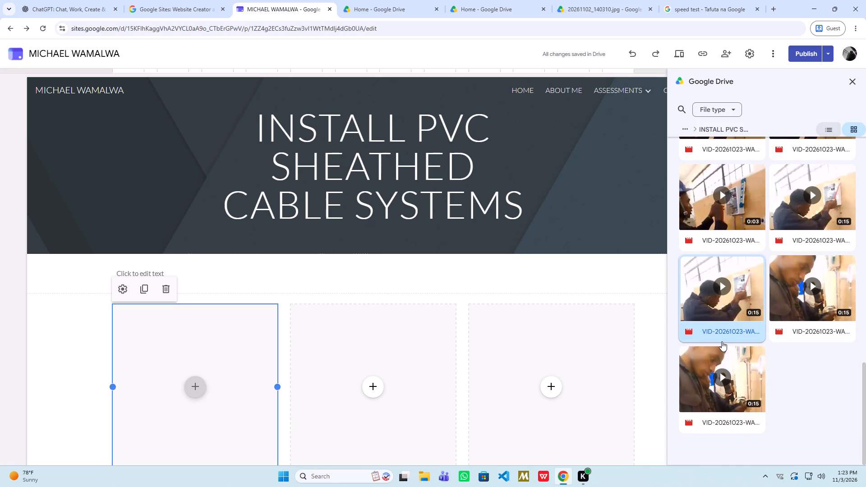
{"action": "left_click", "coordinate": [853, 454]}
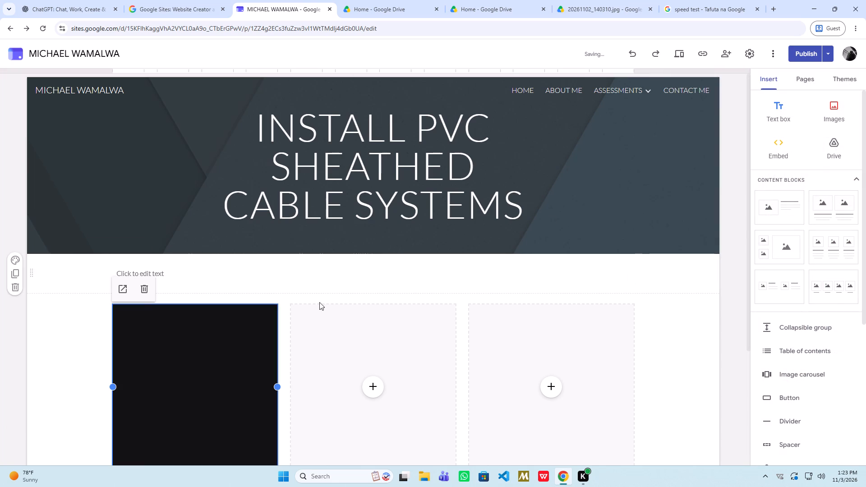
Open the Drive file picker for the block's middle placeholder.
{"action": "left_click", "coordinate": [375, 397]}
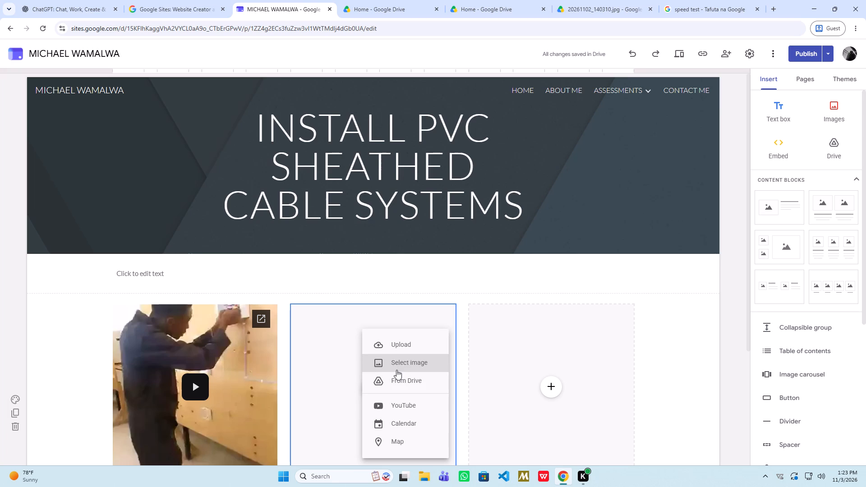
{"action": "left_click", "coordinate": [396, 376]}
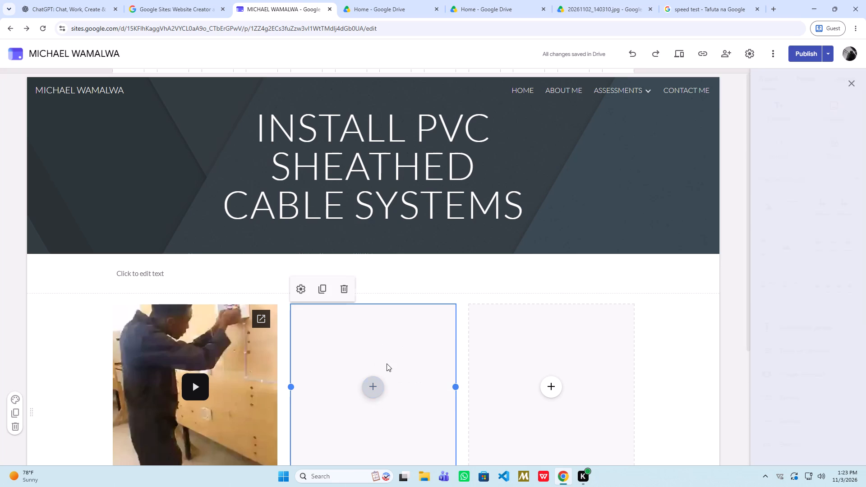
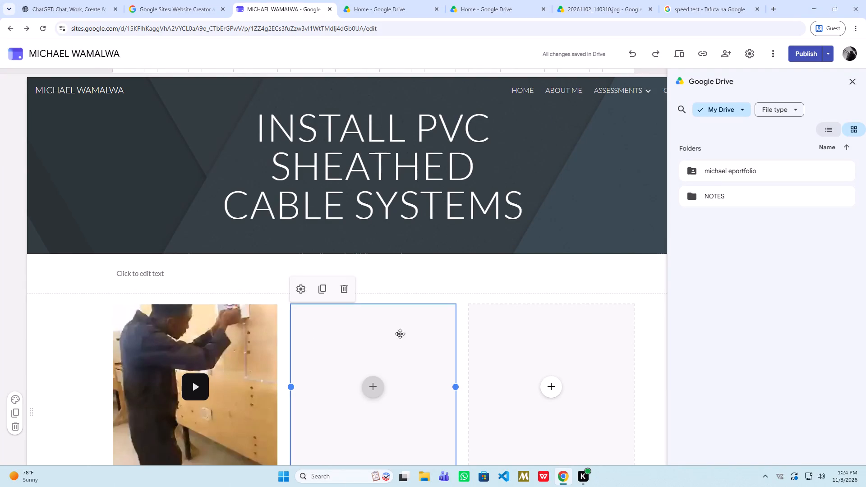
Open the michael eportfolio folder in the Drive file picker for the block's middle placeholder.
{"action": "left_click", "coordinate": [722, 171]}
{"action": "double_click", "coordinate": [723, 170]}
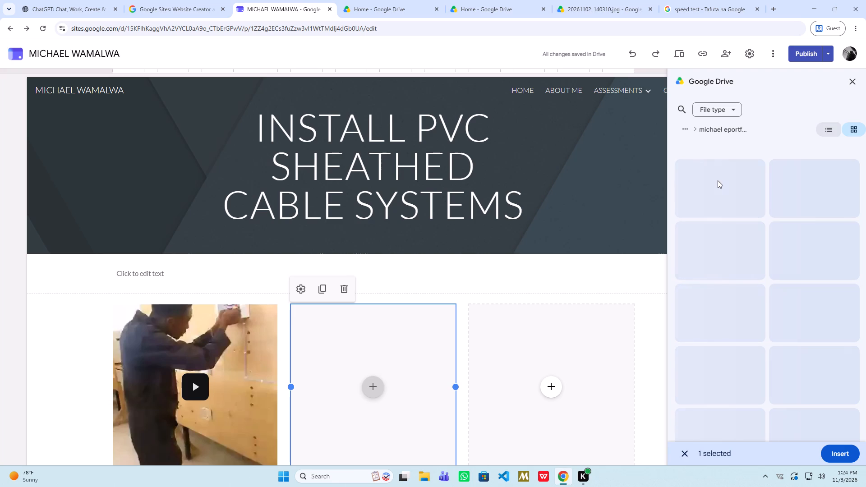
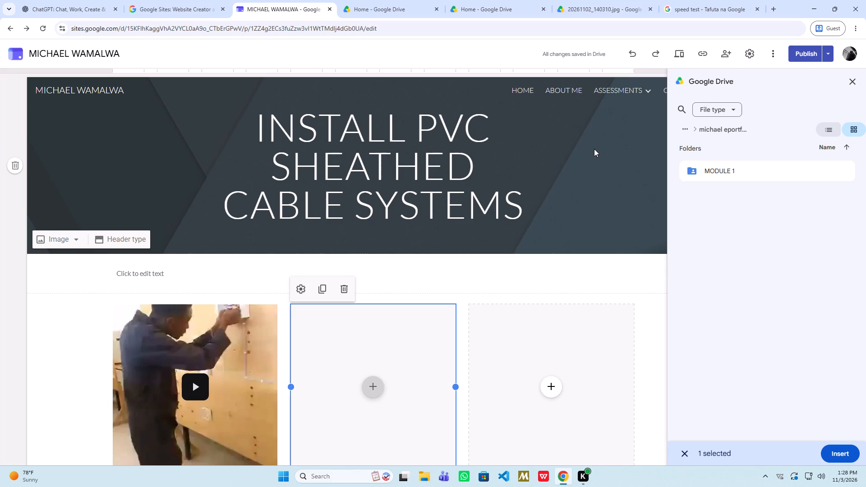
Browse the photos and videos in MODULE 1's INSTALL PVC SHEATHED CABLE SYSTEMS Drive folder for the block's middle placeholder.
{"action": "left_click", "coordinate": [369, 386]}
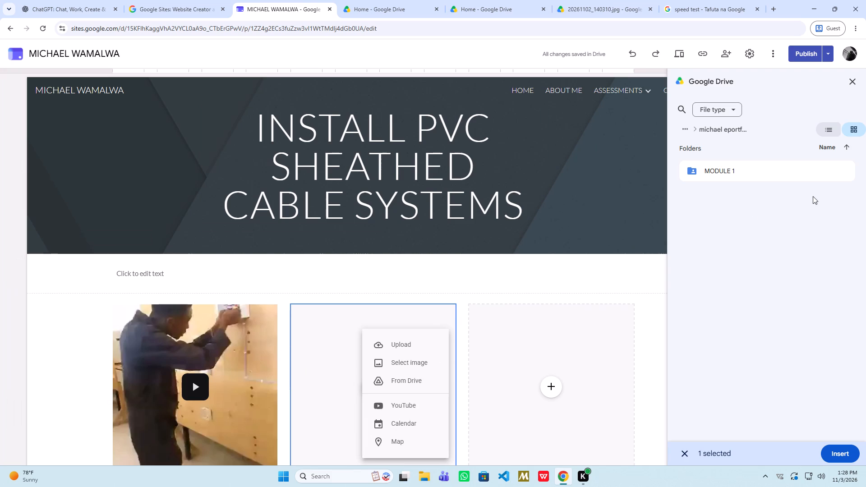
{"action": "left_click_drag", "start_coordinate": [738, 161], "coordinate": [737, 171]}
{"action": "left_click", "coordinate": [737, 171]}
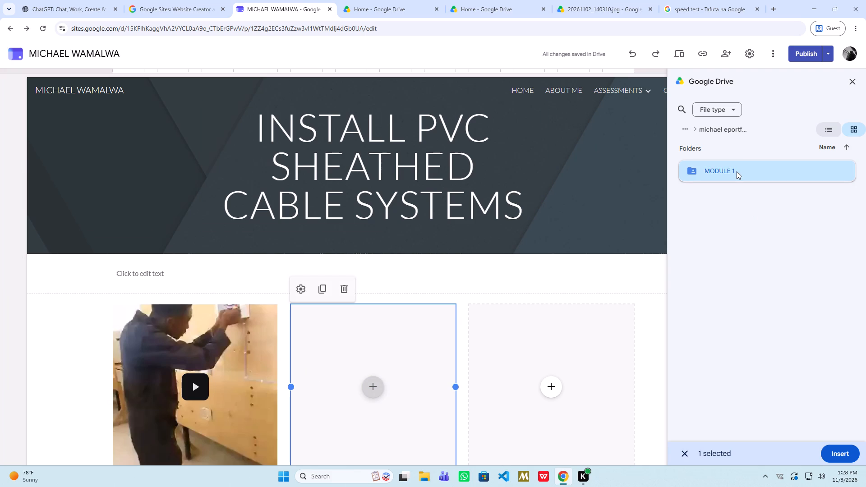
{"action": "double_click", "coordinate": [724, 177]}
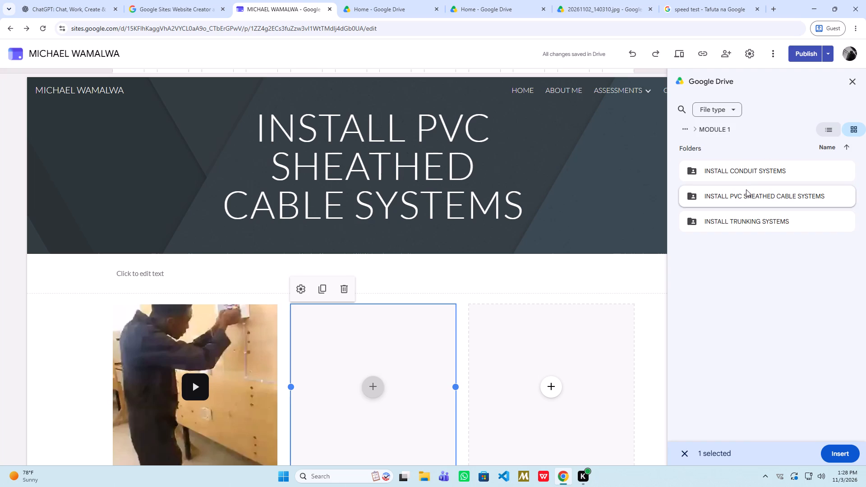
{"action": "left_click", "coordinate": [745, 192]}
{"action": "left_click_drag", "start_coordinate": [745, 192], "coordinate": [742, 197]}
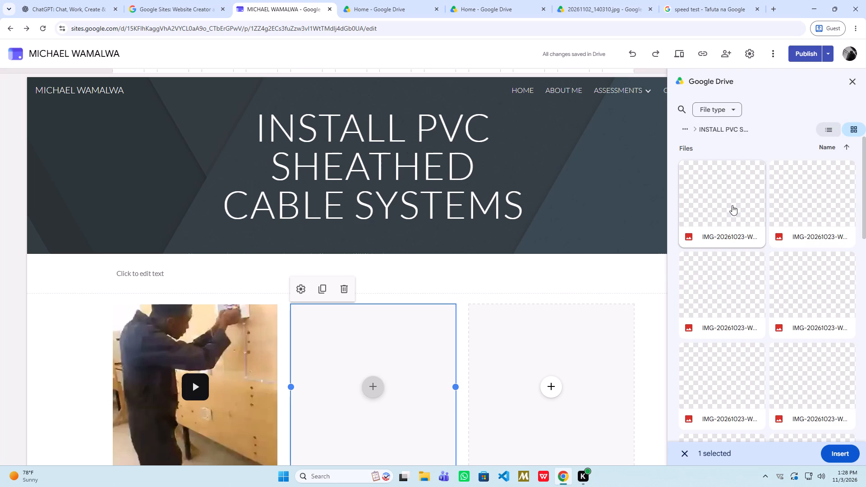
{"action": "scroll", "coordinate": [690, 263], "scroll_direction": "down", "scroll_amount": 2}
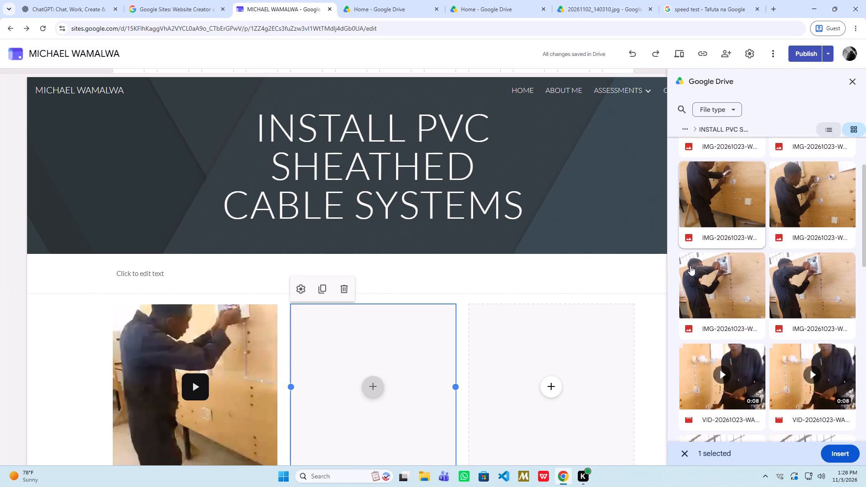
{"action": "scroll", "coordinate": [687, 264], "scroll_direction": "down", "scroll_amount": 5}
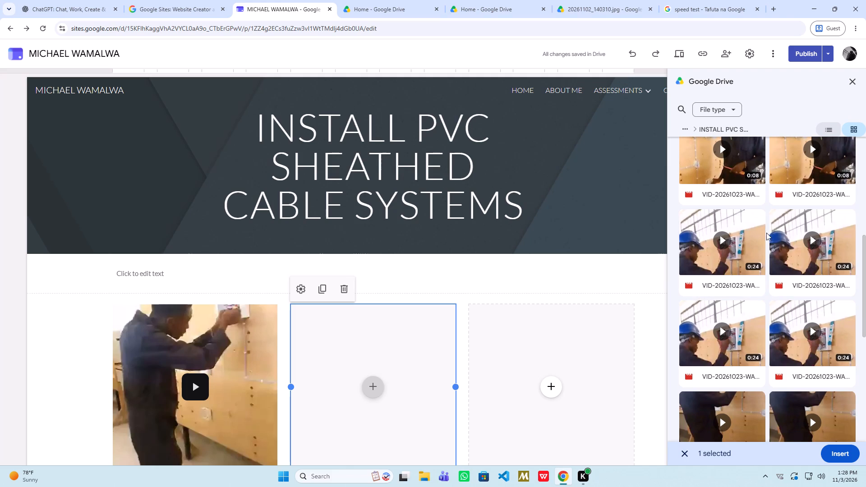
{"action": "scroll", "coordinate": [728, 268], "scroll_direction": "up", "scroll_amount": 3}
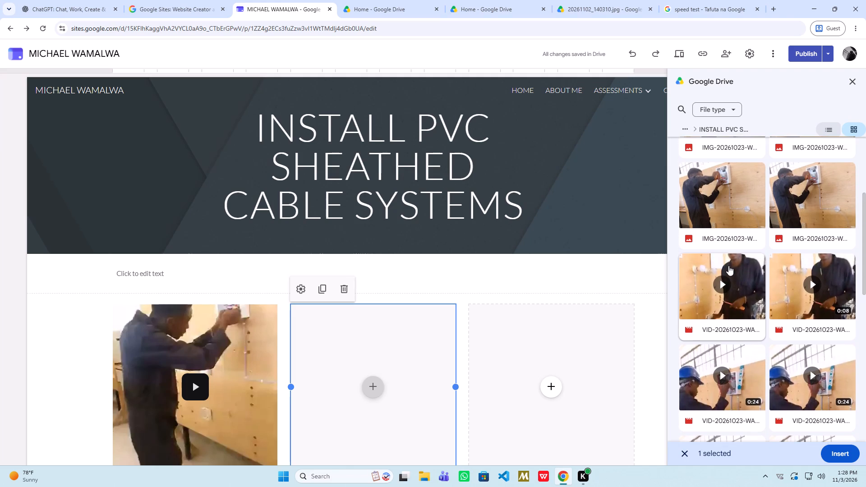
{"action": "scroll", "coordinate": [728, 266], "scroll_direction": "up", "scroll_amount": 1}
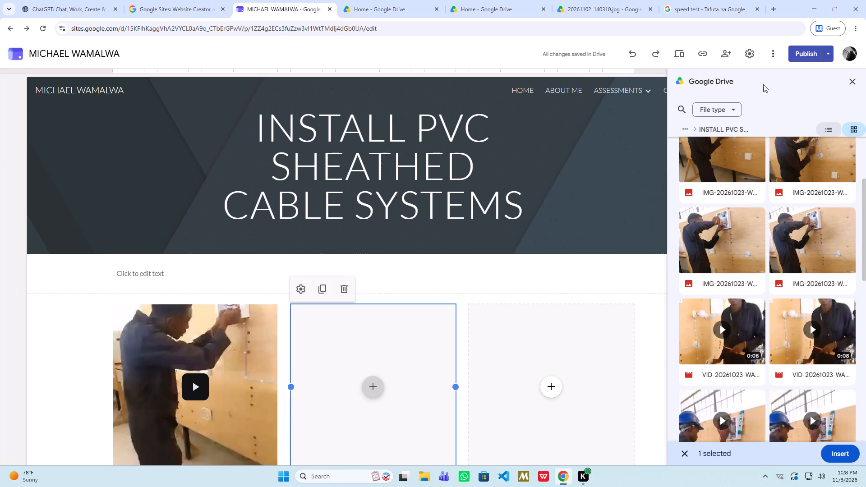
Publish the updated CAT ONE and INSTALL PVC SHEATHED CABLE SYSTEMS pages, and reopen the review to check for unpublished changes.
{"action": "left_click", "coordinate": [806, 49]}
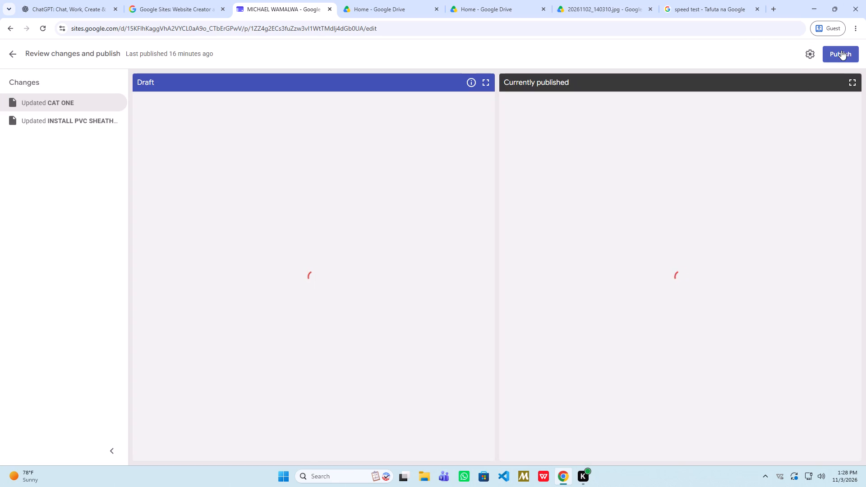
{"action": "left_click", "coordinate": [841, 50]}
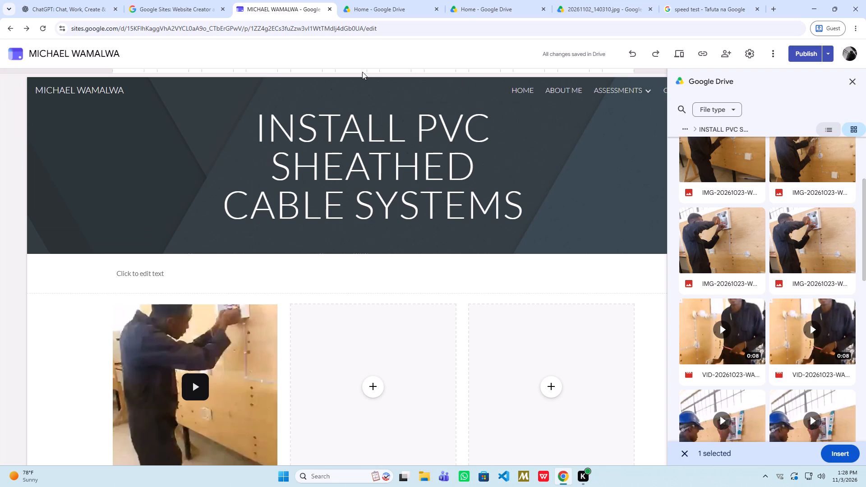
{"action": "left_click", "coordinate": [800, 55]}
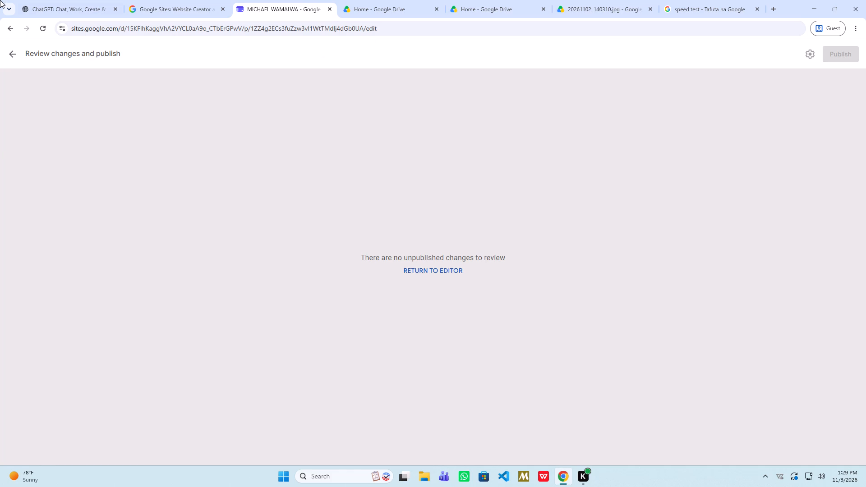
Leave the publish review and site editor, going back to the Google Sites home page.
{"action": "left_click", "coordinate": [4, 23]}
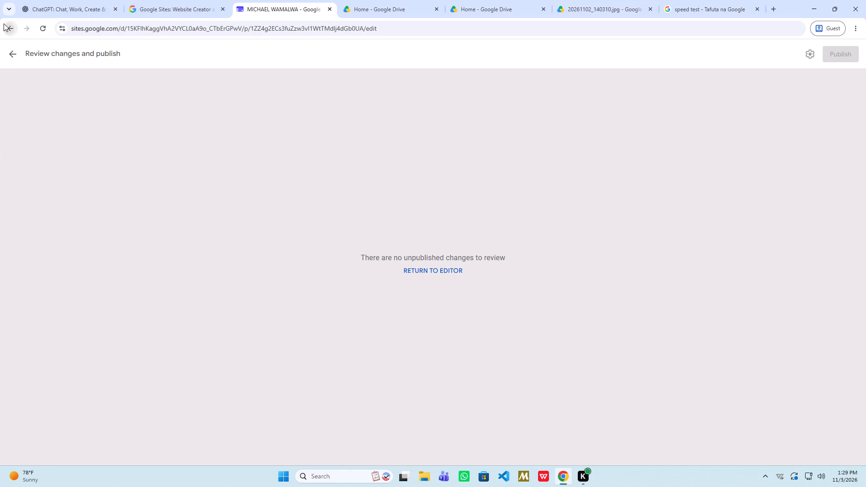
{"action": "left_click", "coordinate": [11, 27]}
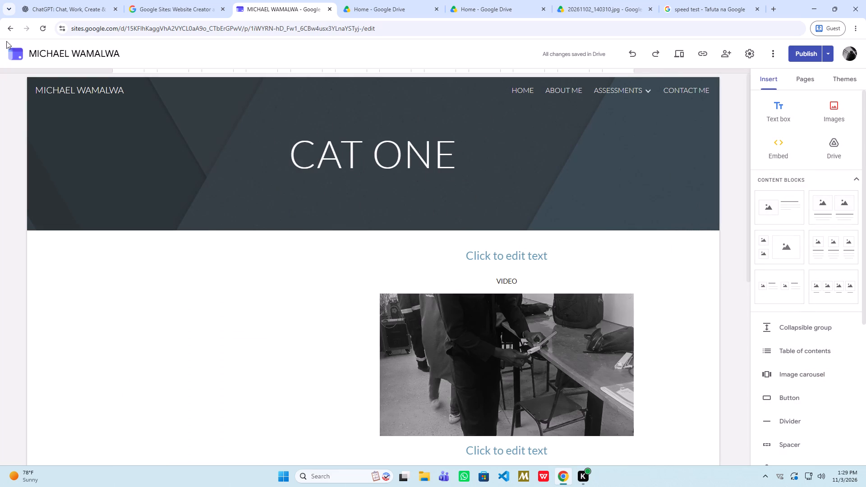
{"action": "left_click", "coordinate": [15, 30]}
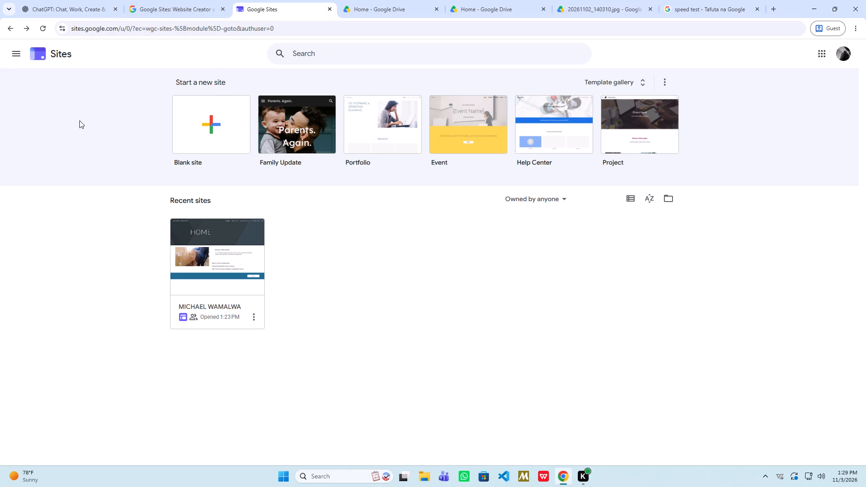